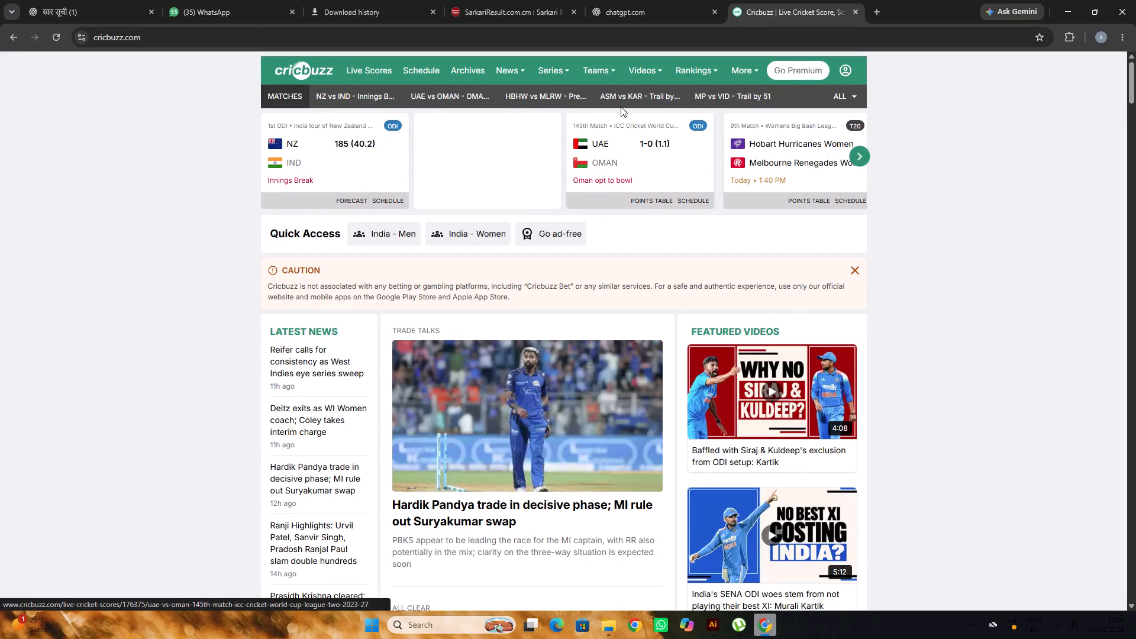
Open a blank browser tab, close the Cricbuzz tab, and switch to Illustrator.
{"action": "left_click", "coordinate": [871, 9]}
{"action": "left_click", "coordinate": [720, 0]}
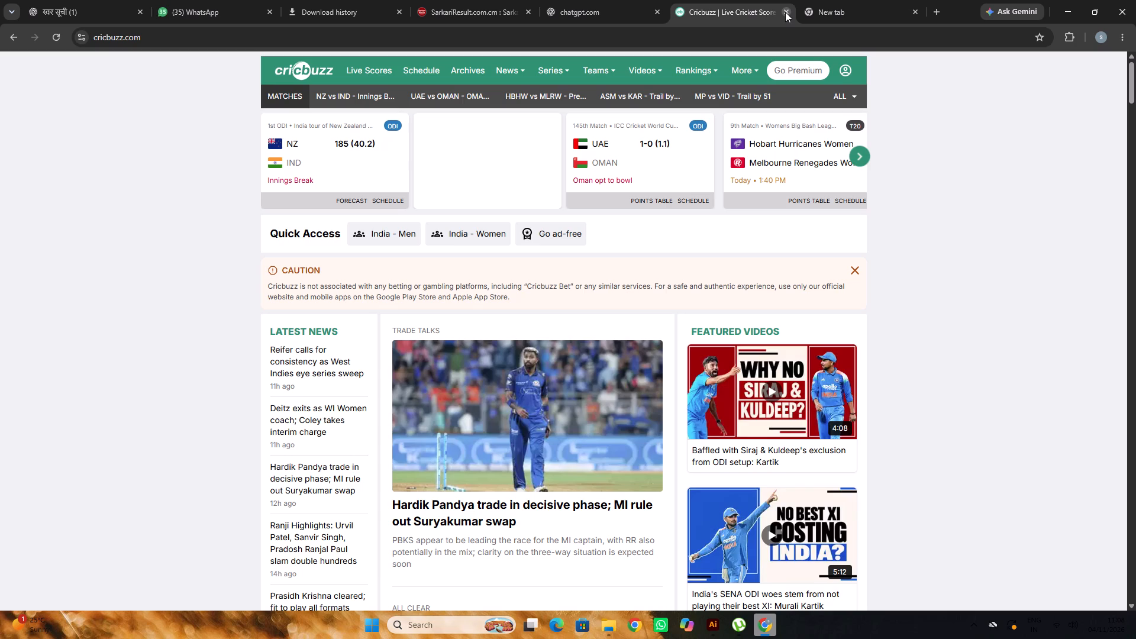
{"action": "left_click", "coordinate": [786, 12]}
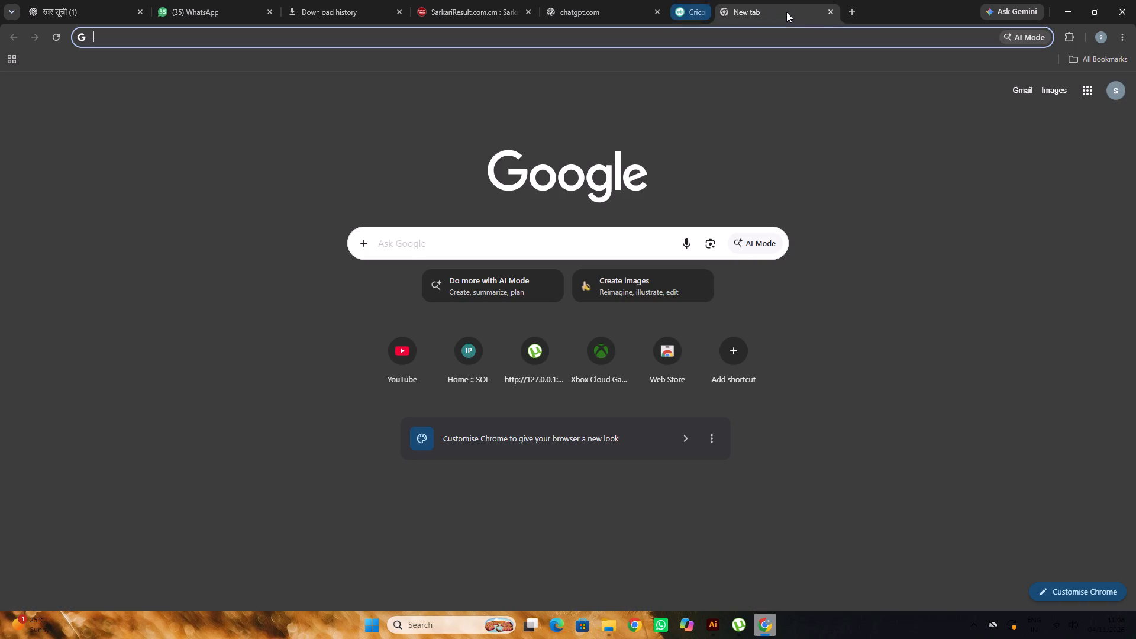
{"action": "left_click", "coordinate": [1058, 4]}
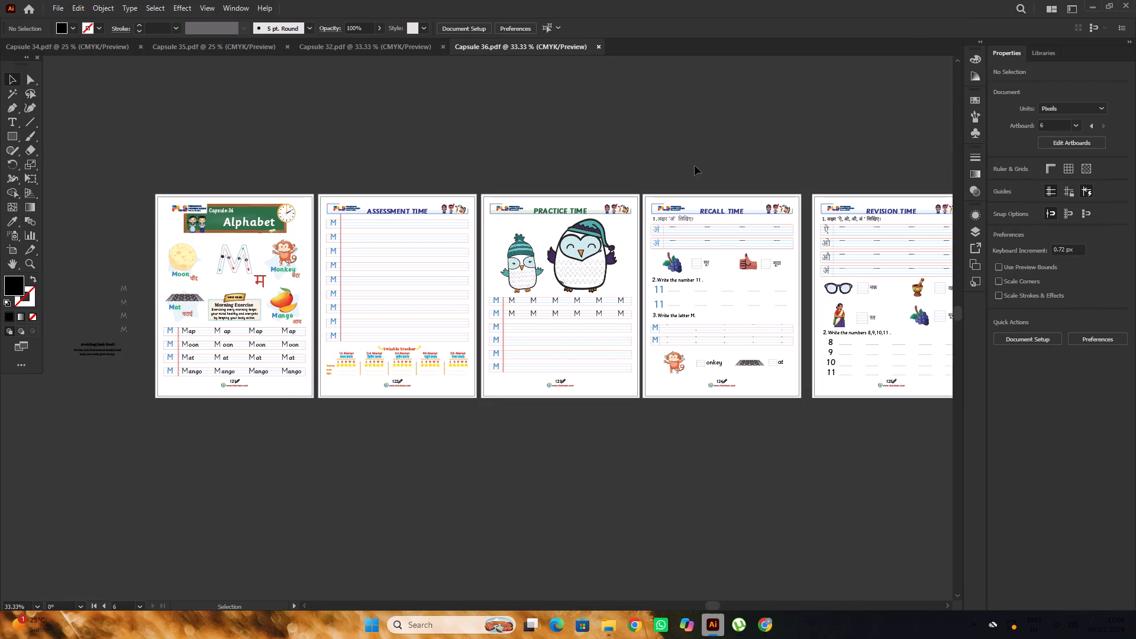
Look over the pages of the Capsule 36 worksheet, from the Alphabet cover to the final letter-writing page.
{"action": "scroll", "coordinate": [695, 166], "scroll_direction": "down", "scroll_amount": 4}
{"action": "middle_click_drag", "start_coordinate": [719, 121], "coordinate": [563, 152]}
{"action": "scroll", "coordinate": [563, 152], "scroll_direction": "up", "scroll_amount": 3}
{"action": "middle_click_drag", "start_coordinate": [722, 156], "coordinate": [577, 155]}
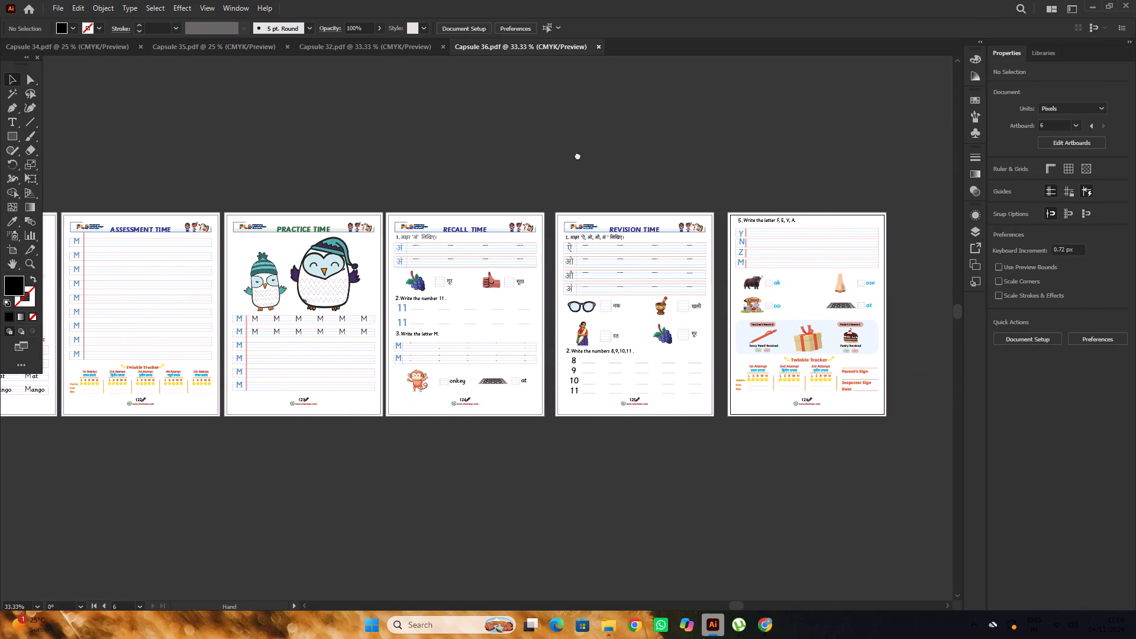
{"action": "middle_click_drag", "start_coordinate": [577, 155], "coordinate": [573, 154]}
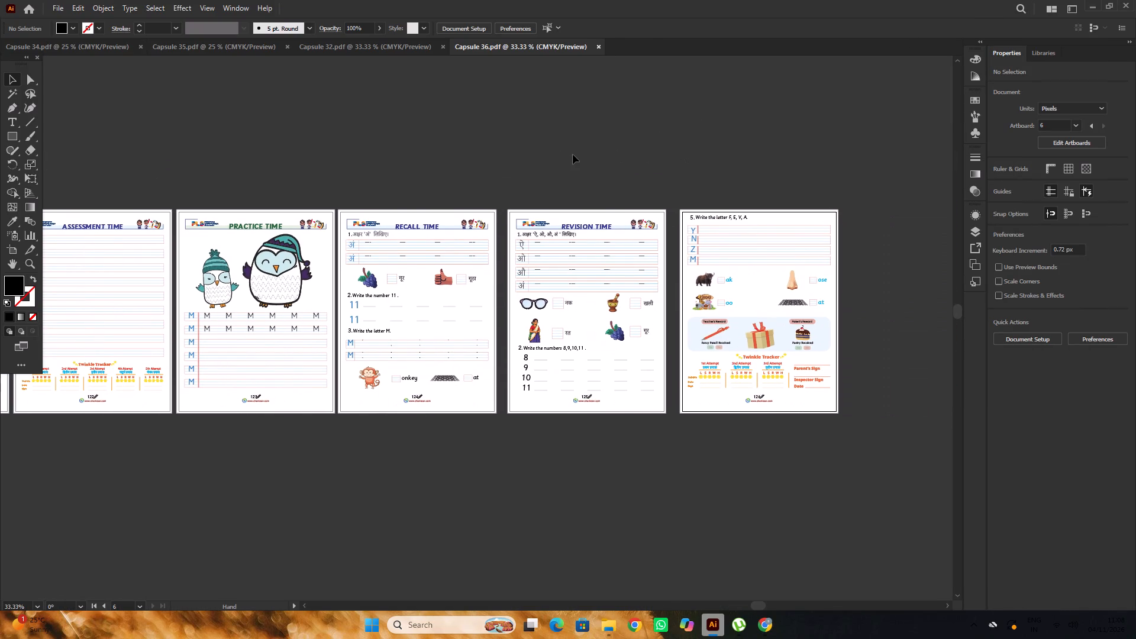
{"action": "scroll", "coordinate": [573, 154], "scroll_direction": "down", "scroll_amount": 1}
{"action": "scroll", "coordinate": [573, 154], "scroll_direction": "up", "scroll_amount": 1}
{"action": "scroll", "coordinate": [573, 154], "scroll_direction": "down", "scroll_amount": 3}
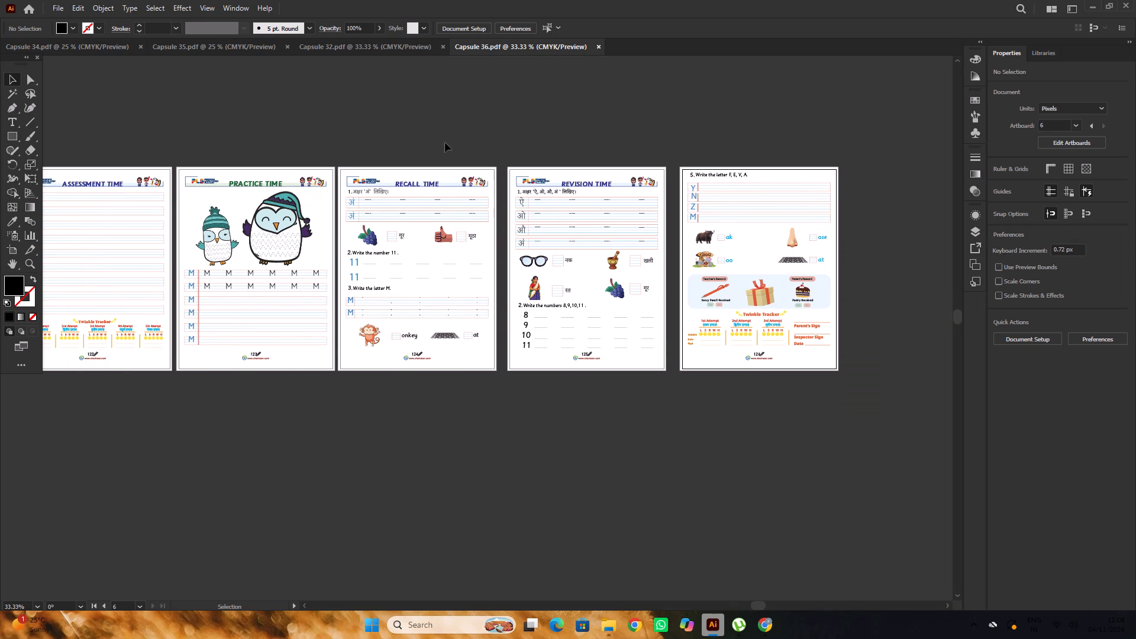
{"action": "middle_click_drag", "start_coordinate": [447, 137], "coordinate": [645, 162]}
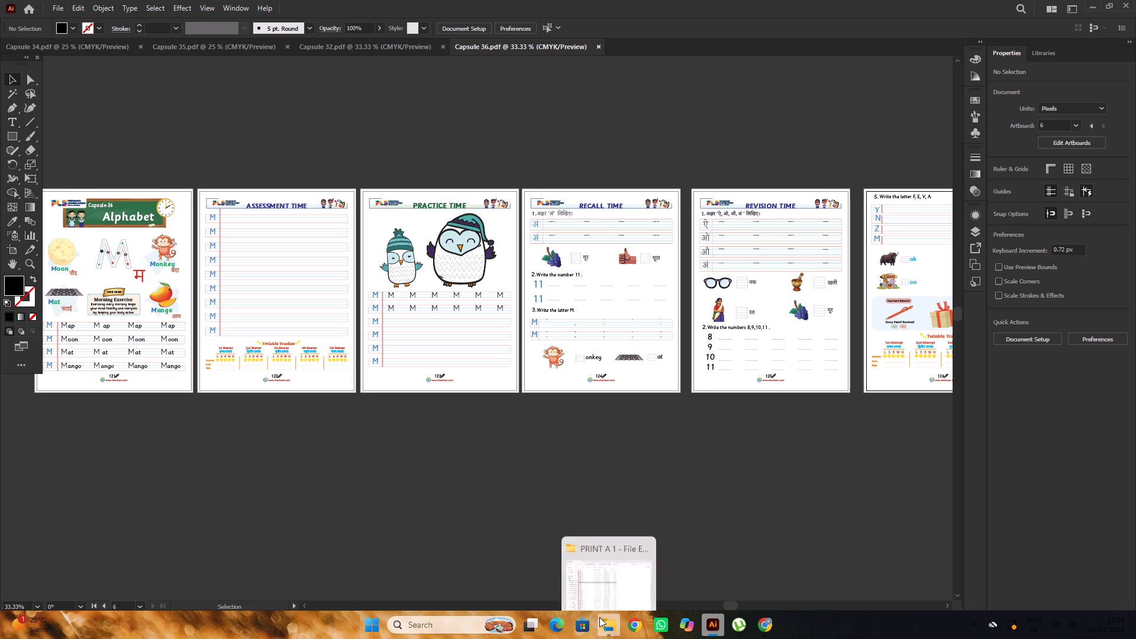
Open the Capsule 37 PDF from the PRINT A 1 folder in Illustrator.
{"action": "left_click", "coordinate": [592, 583]}
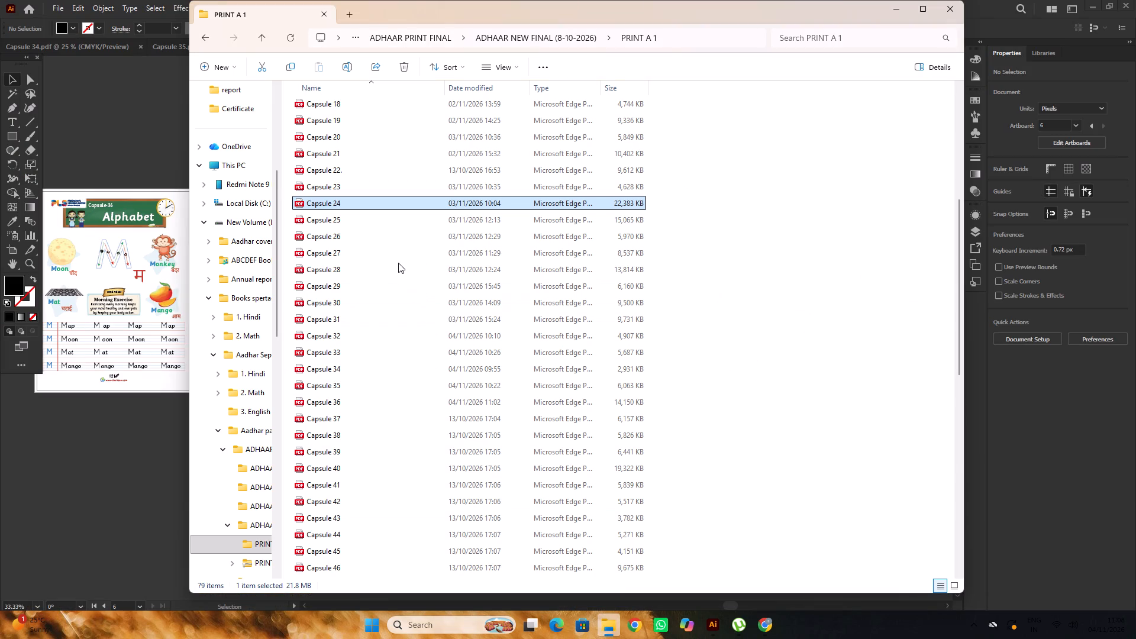
{"action": "scroll", "coordinate": [398, 261], "scroll_direction": "down", "scroll_amount": 5}
{"action": "left_click", "coordinate": [793, 282]}
{"action": "scroll", "coordinate": [783, 277], "scroll_direction": "up", "scroll_amount": 3}
{"action": "scroll", "coordinate": [783, 277], "scroll_direction": "down", "scroll_amount": 3}
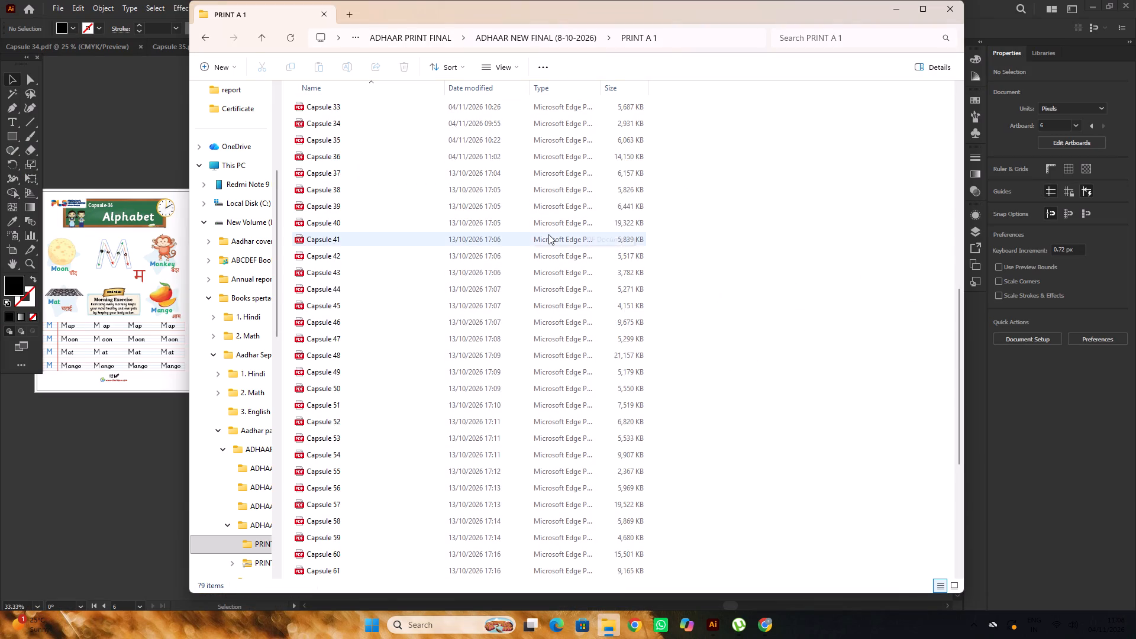
{"action": "scroll", "coordinate": [548, 234], "scroll_direction": "down", "scroll_amount": 4}
{"action": "scroll", "coordinate": [548, 234], "scroll_direction": "up", "scroll_amount": 3}
{"action": "scroll", "coordinate": [548, 234], "scroll_direction": "down", "scroll_amount": 2}
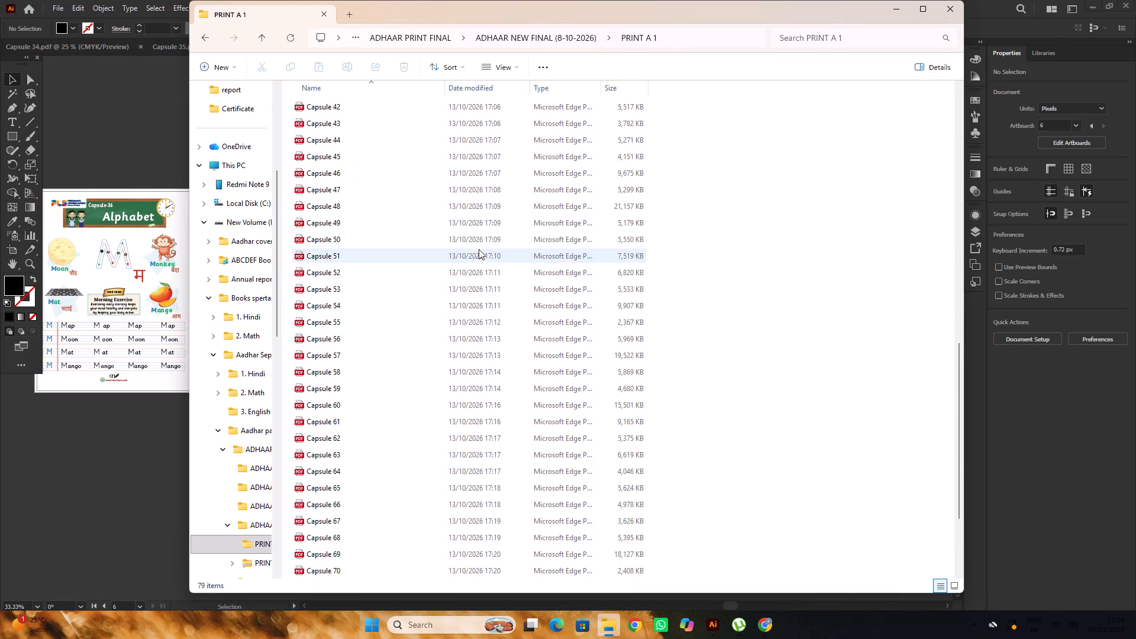
{"action": "scroll", "coordinate": [473, 252], "scroll_direction": "up", "scroll_amount": 3}
{"action": "left_click", "coordinate": [392, 171]}
{"action": "right_click", "coordinate": [392, 171]}
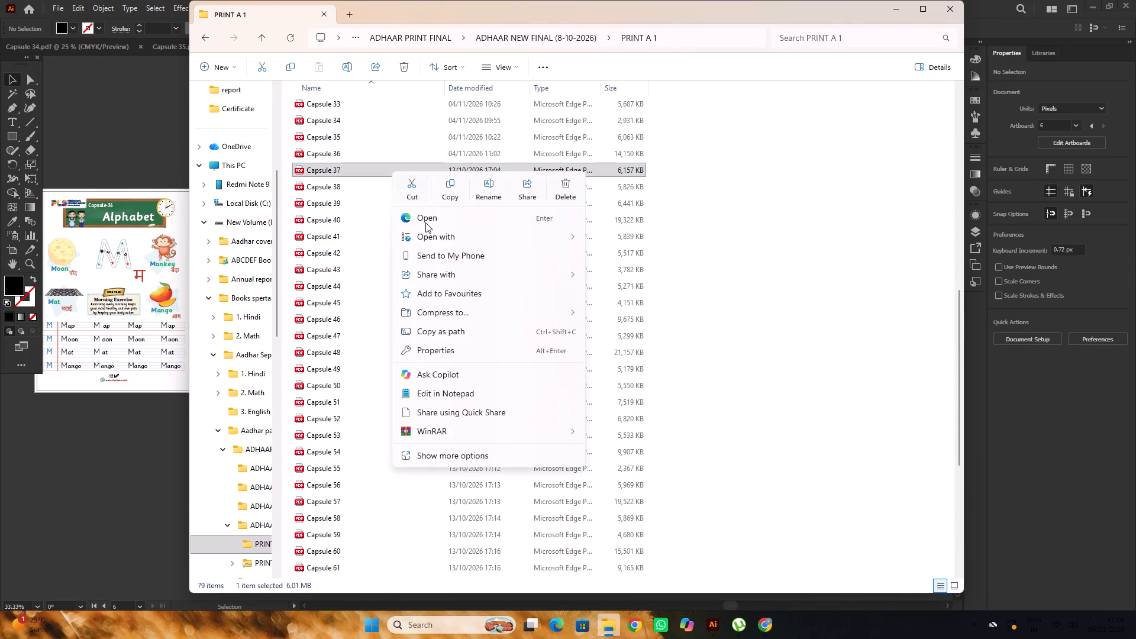
{"action": "left_click", "coordinate": [626, 237]}
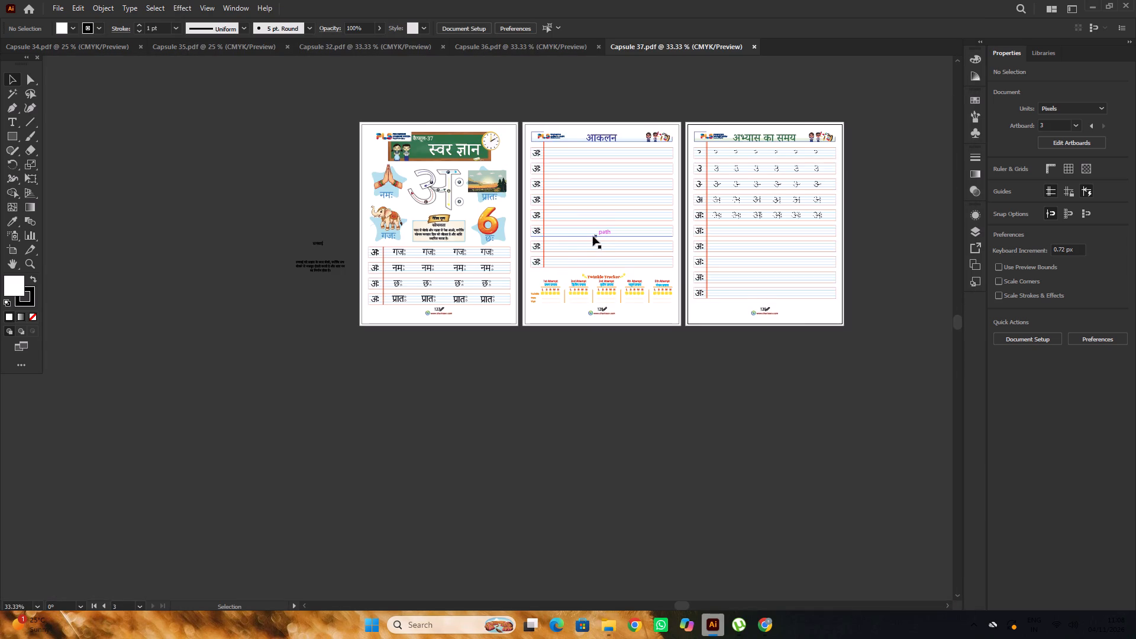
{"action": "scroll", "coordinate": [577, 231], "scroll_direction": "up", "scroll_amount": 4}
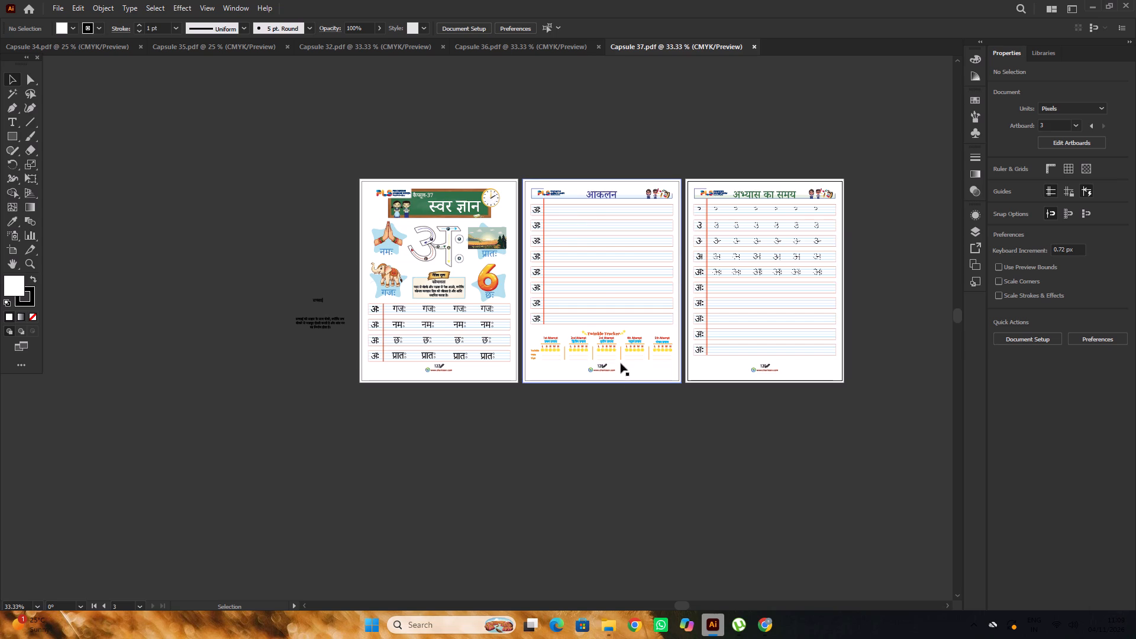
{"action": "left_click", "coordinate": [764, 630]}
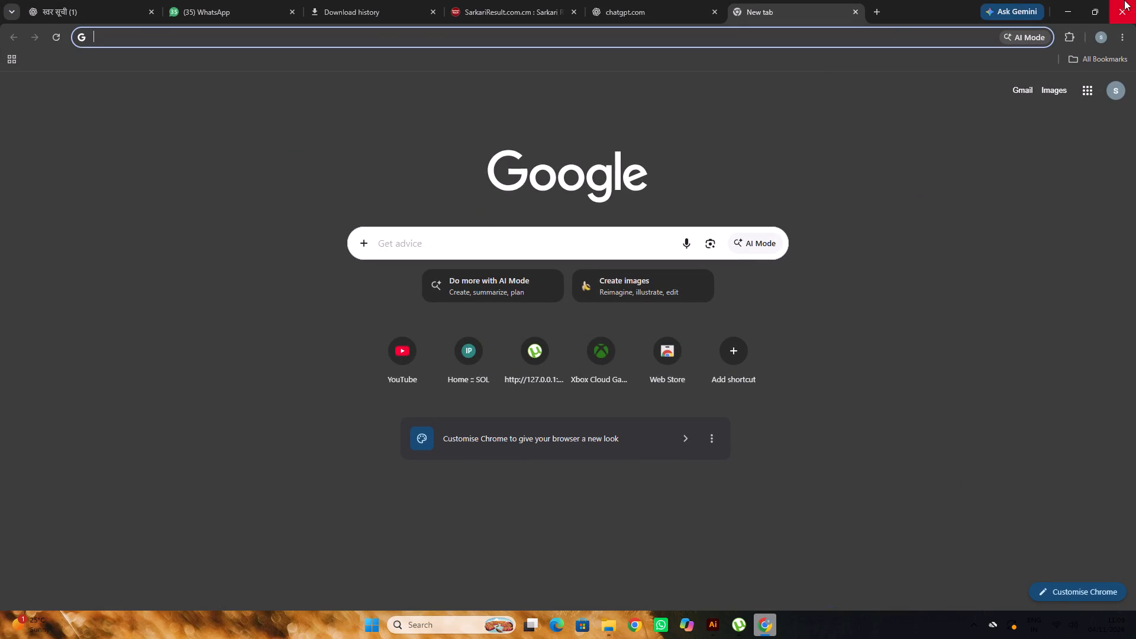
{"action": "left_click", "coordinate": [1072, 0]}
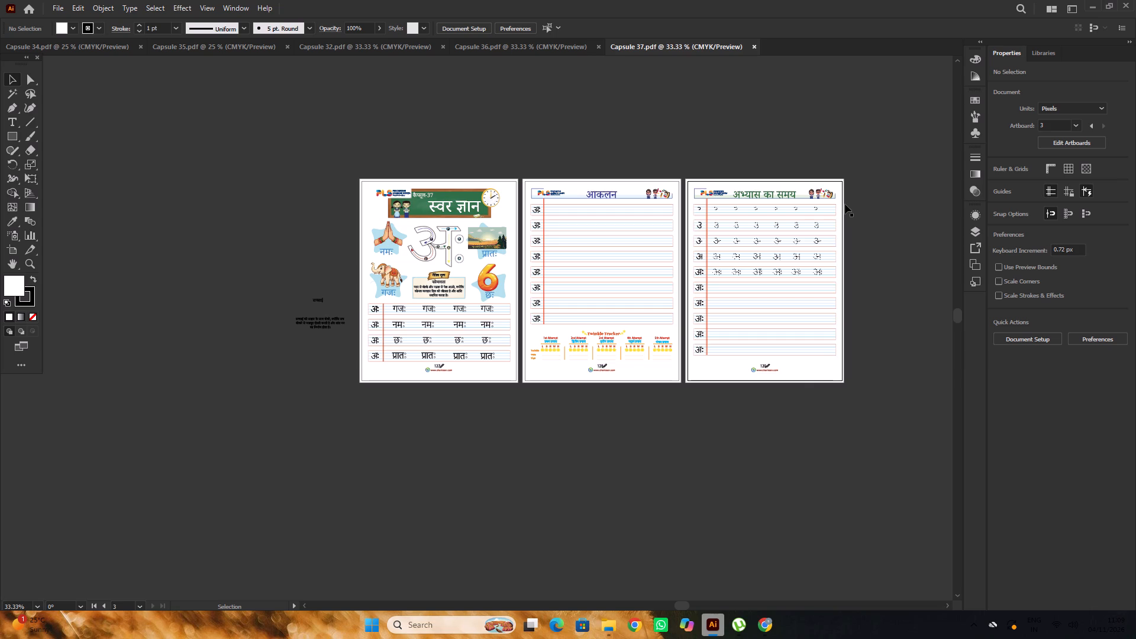
Copy the "कैप्सूल-34" label from the title board on the first page of Capsule 34.
{"action": "scroll", "coordinate": [455, 167], "scroll_direction": "down", "scroll_amount": 4}
{"action": "scroll", "coordinate": [420, 134], "scroll_direction": "up", "scroll_amount": 2, "text": "alt"}
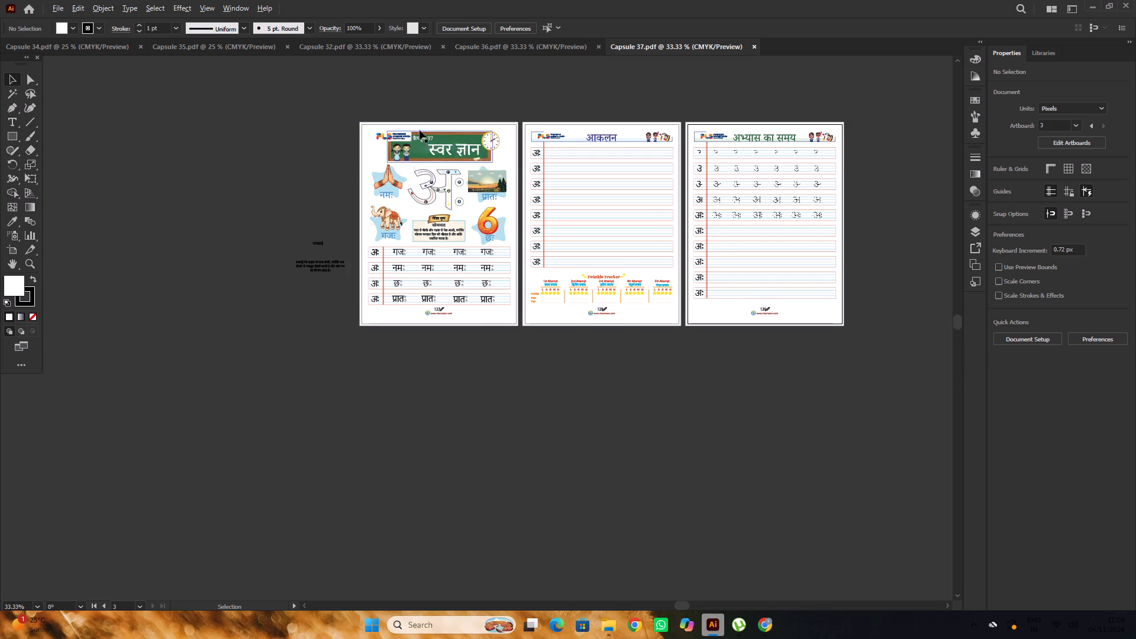
{"action": "scroll", "coordinate": [419, 130], "scroll_direction": "up", "scroll_amount": 6, "text": "alt"}
{"action": "left_click", "coordinate": [112, 51]}
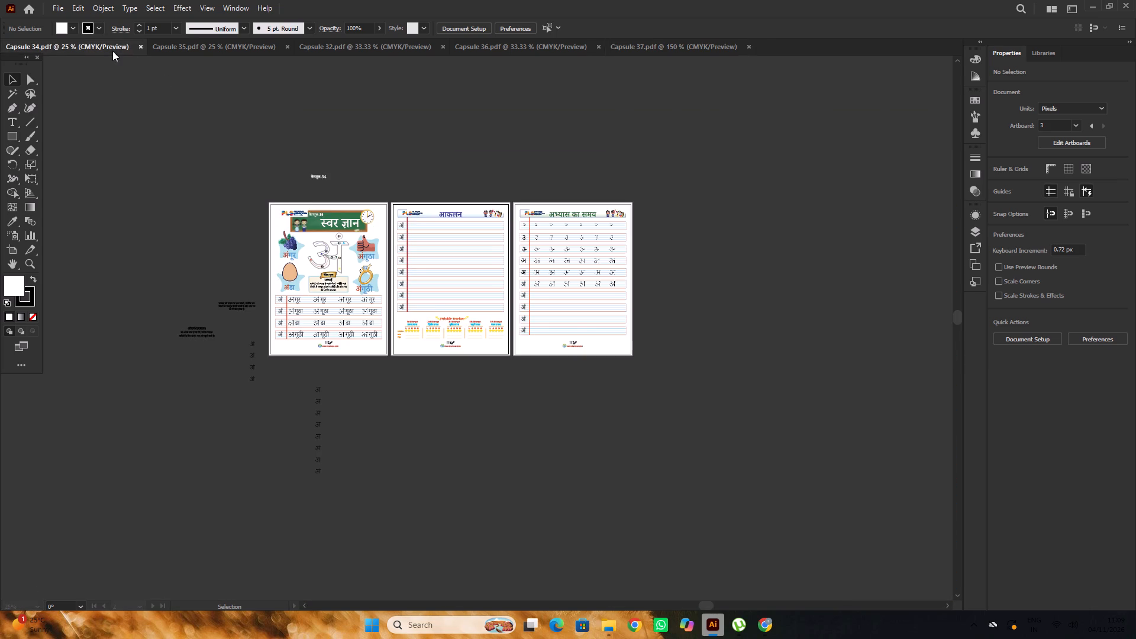
{"action": "scroll", "coordinate": [147, 102], "scroll_direction": "up", "scroll_amount": 2}
{"action": "scroll", "coordinate": [288, 228], "scroll_direction": "down", "scroll_amount": 2}
{"action": "scroll", "coordinate": [295, 223], "scroll_direction": "up", "scroll_amount": 2, "text": "alt"}
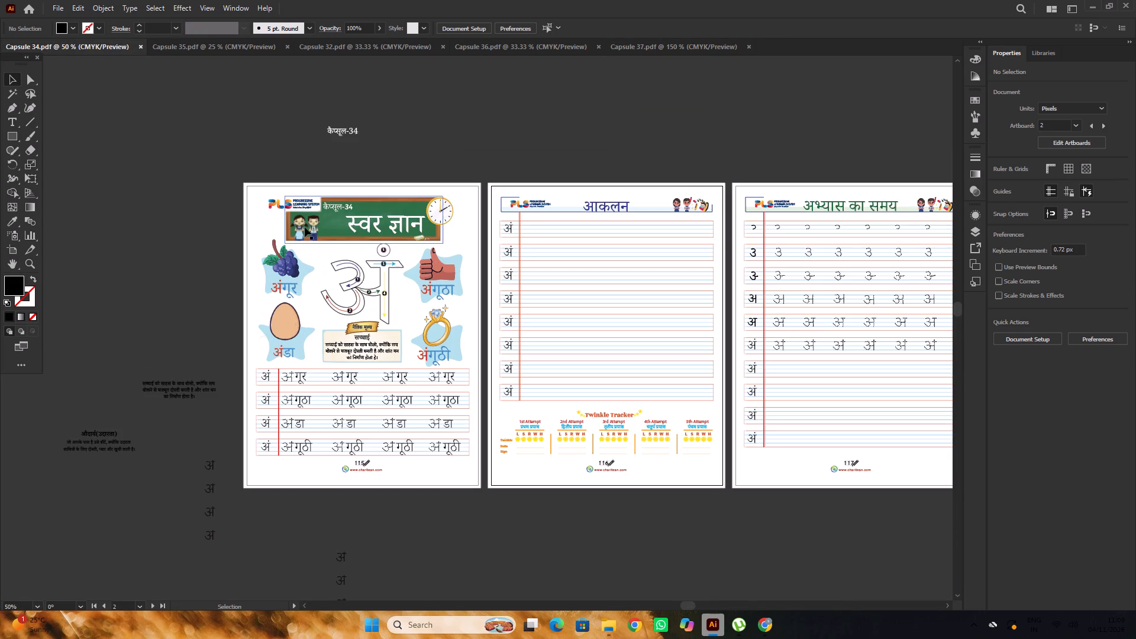
{"action": "left_click", "coordinate": [345, 208]}
{"action": "scroll", "coordinate": [345, 208], "scroll_direction": "up", "scroll_amount": 3, "text": "alt"}
{"action": "key", "text": "ctrl+c"}
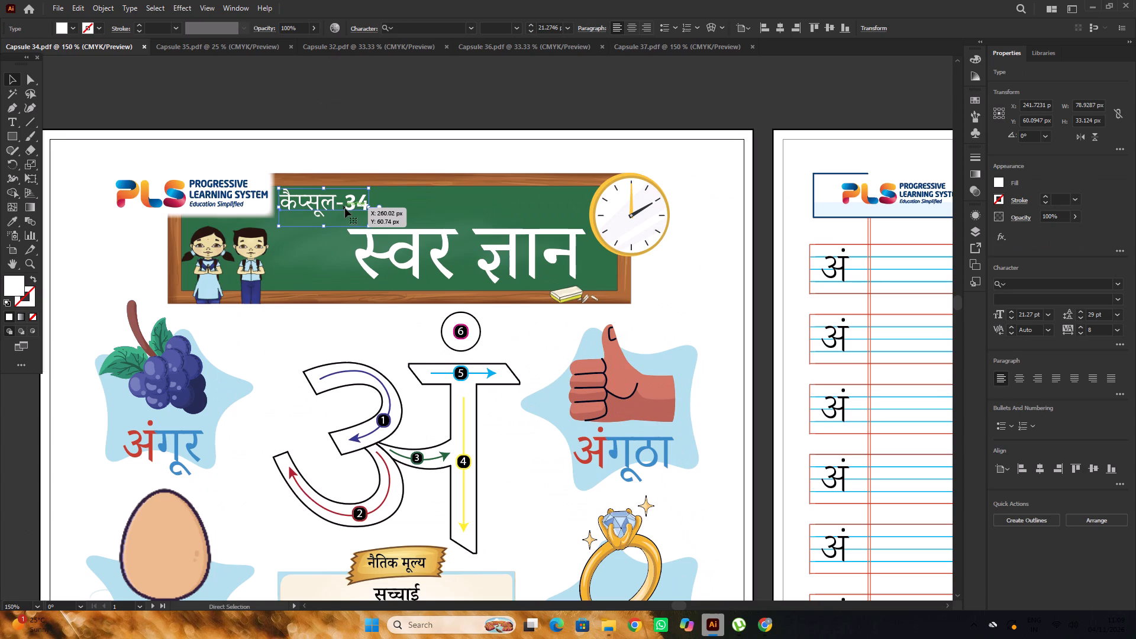
{"action": "scroll", "coordinate": [345, 208], "scroll_direction": "down", "scroll_amount": 3, "text": "alt"}
Delete the "कैप्सूल-37" label on Capsule 37's title board and paste the copied Capsule 34 label in its place.
{"action": "left_click", "coordinate": [628, 56]}
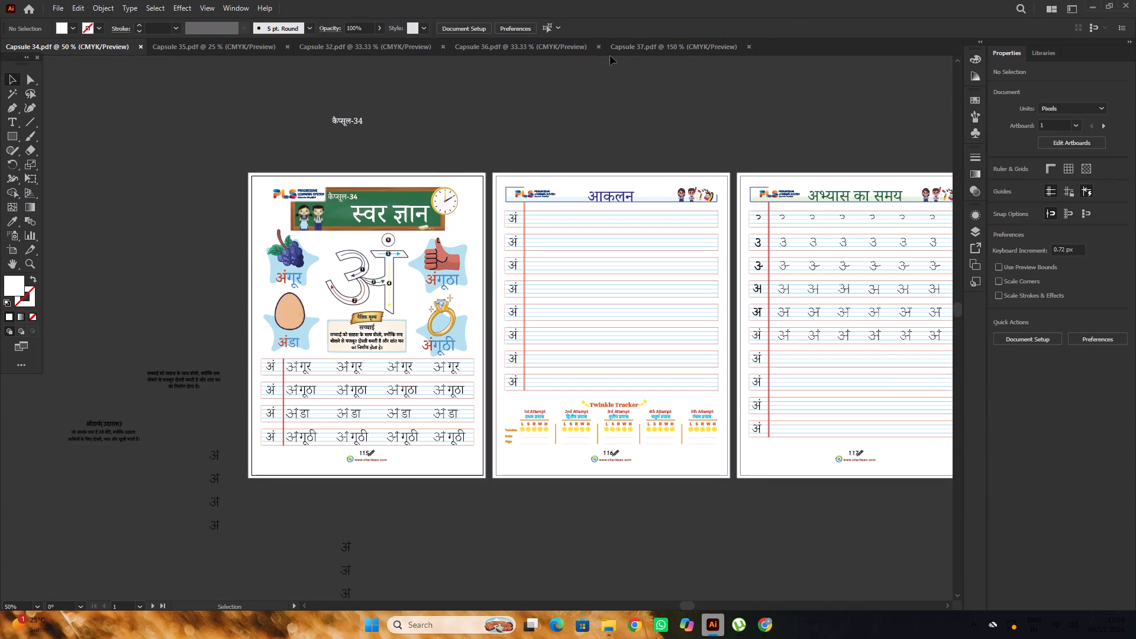
{"action": "left_click", "coordinate": [610, 56]}
{"action": "left_click", "coordinate": [631, 44]}
{"action": "scroll", "coordinate": [505, 114], "scroll_direction": "down", "scroll_amount": 1}
{"action": "left_click", "coordinate": [417, 235]}
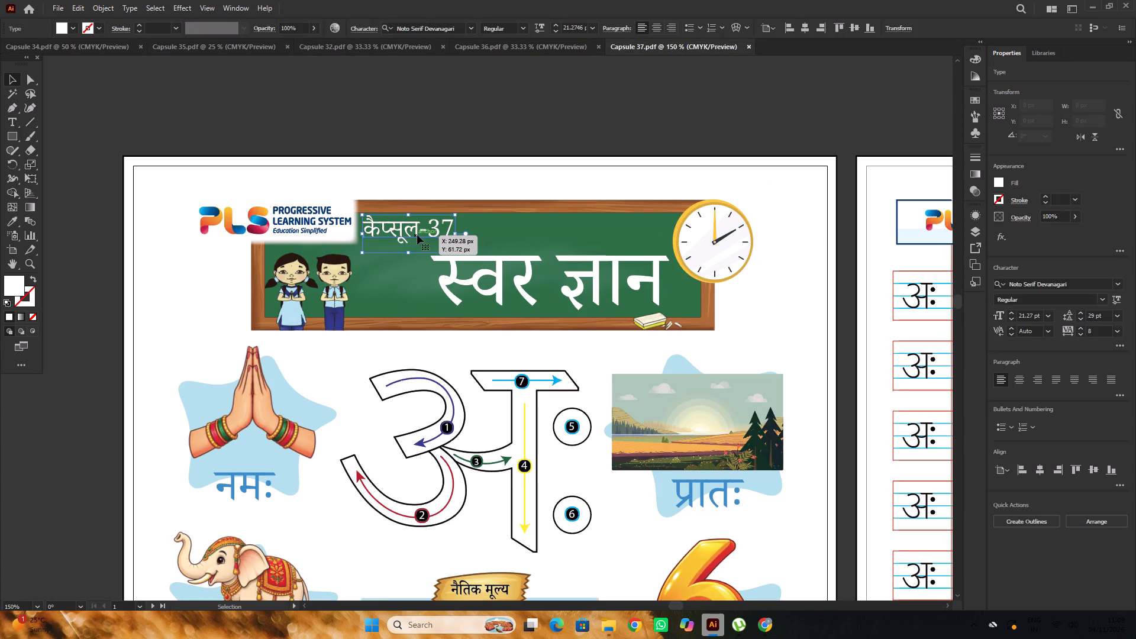
{"action": "key", "text": "Delete"}
{"action": "key", "text": "ctrl+f"}
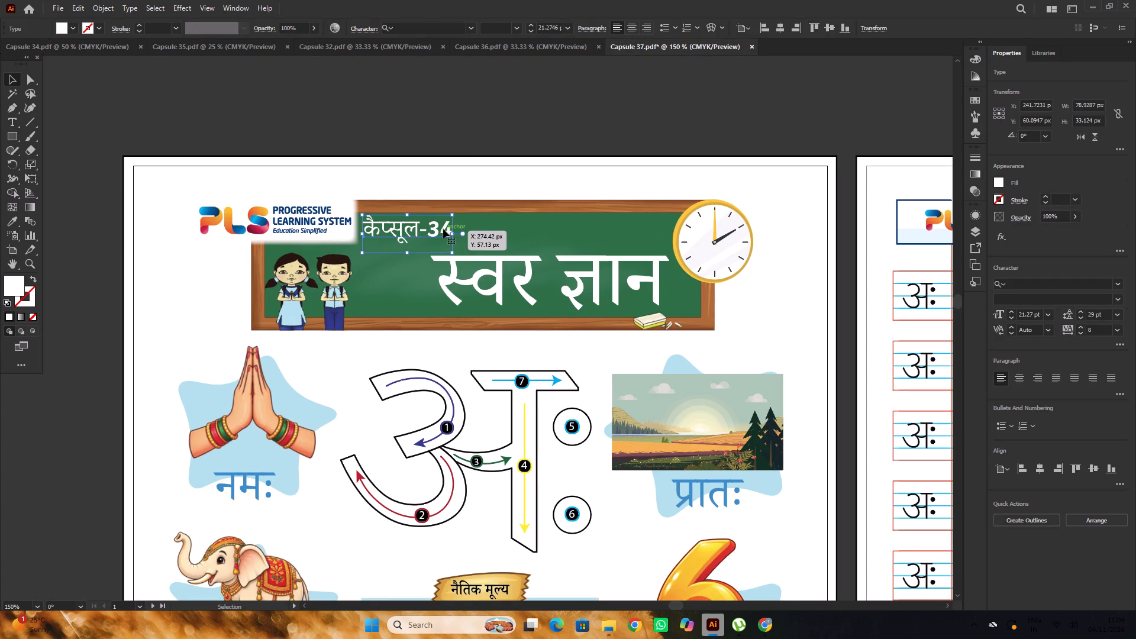
Edit the pasted title board label so it reads "कैप्सूल-37".
{"action": "key", "text": "t"}
{"action": "left_click_drag", "start_coordinate": [439, 235], "coordinate": [452, 234]}
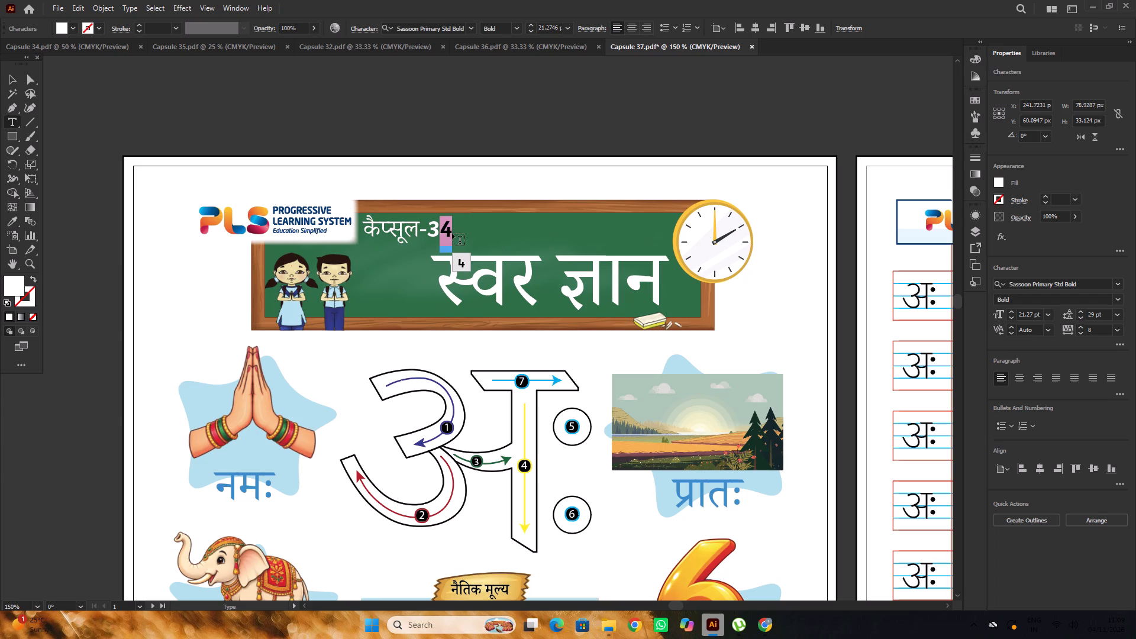
{"action": "key", "text": "7"}
{"action": "scroll", "coordinate": [389, 208], "scroll_direction": "down", "scroll_amount": 2, "text": "alt"}
{"action": "left_click", "coordinate": [12, 76]}
{"action": "left_click", "coordinate": [252, 102]}
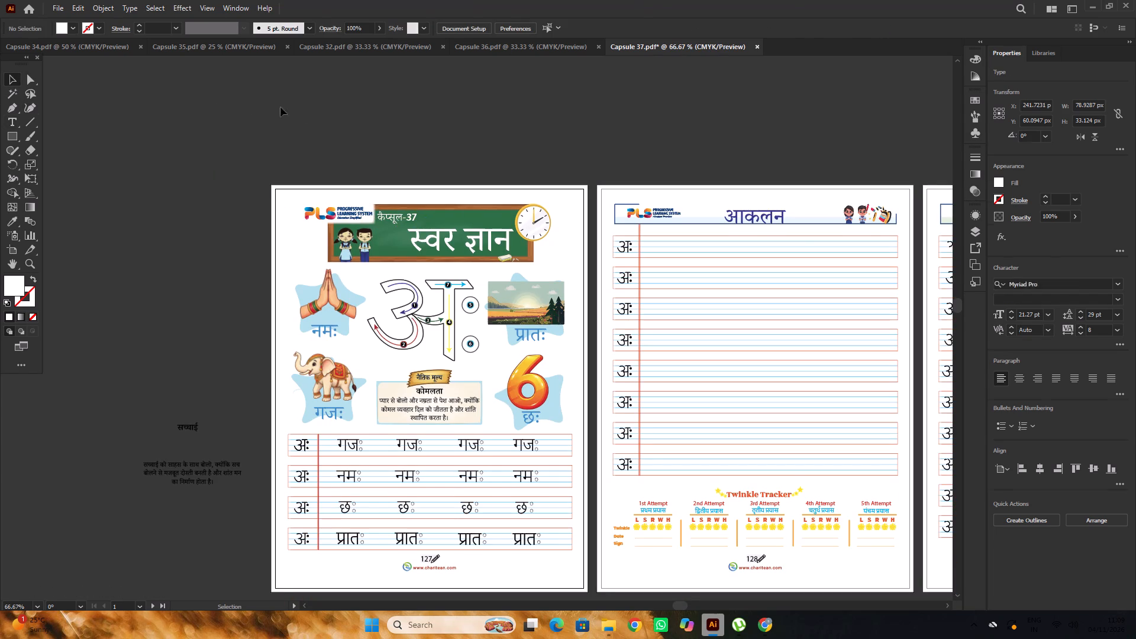
Renumber the two dots of the large traced अः, setting the upper one to 6 and the lower one to 7.
{"action": "scroll", "coordinate": [312, 109], "scroll_direction": "down", "scroll_amount": 3}
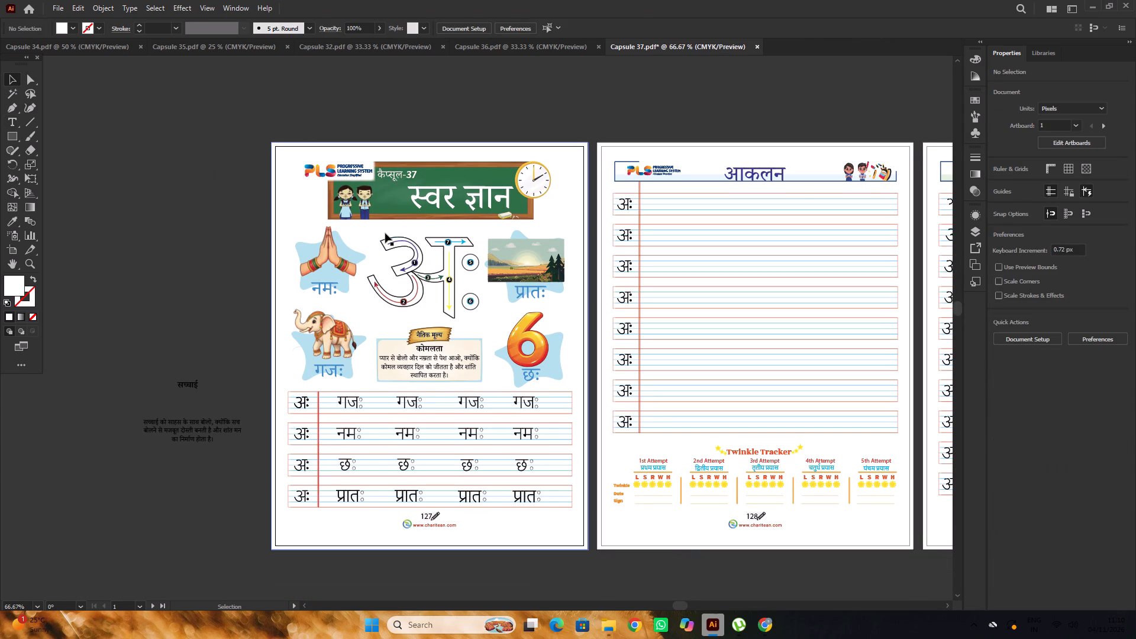
{"action": "scroll", "coordinate": [450, 268], "scroll_direction": "up", "scroll_amount": 2, "text": "alt"}
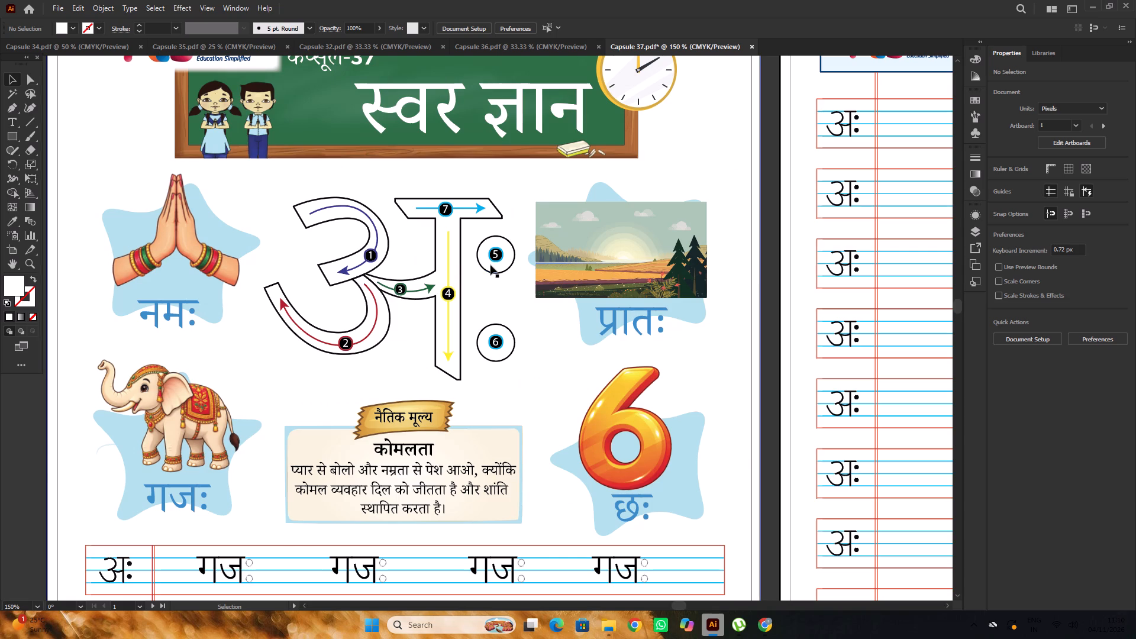
{"action": "scroll", "coordinate": [490, 265], "scroll_direction": "up", "scroll_amount": 2, "text": "alt"}
{"action": "key", "text": "t"}
{"action": "left_click", "coordinate": [498, 264]}
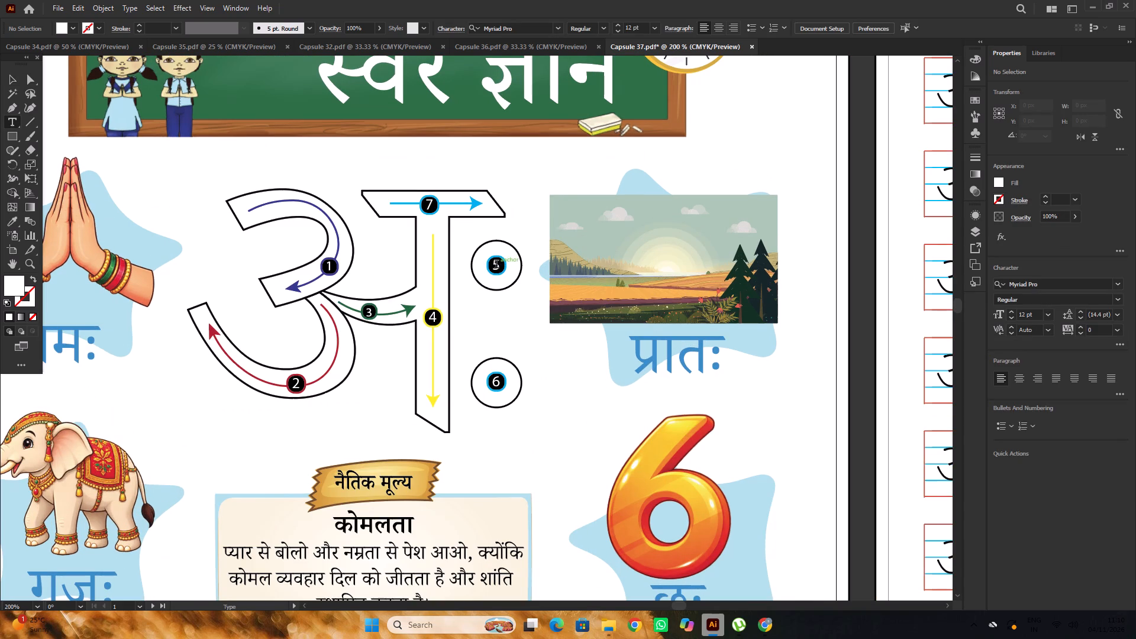
{"action": "key", "text": "6"}
{"action": "scroll", "coordinate": [496, 266], "scroll_direction": "down", "scroll_amount": 5}
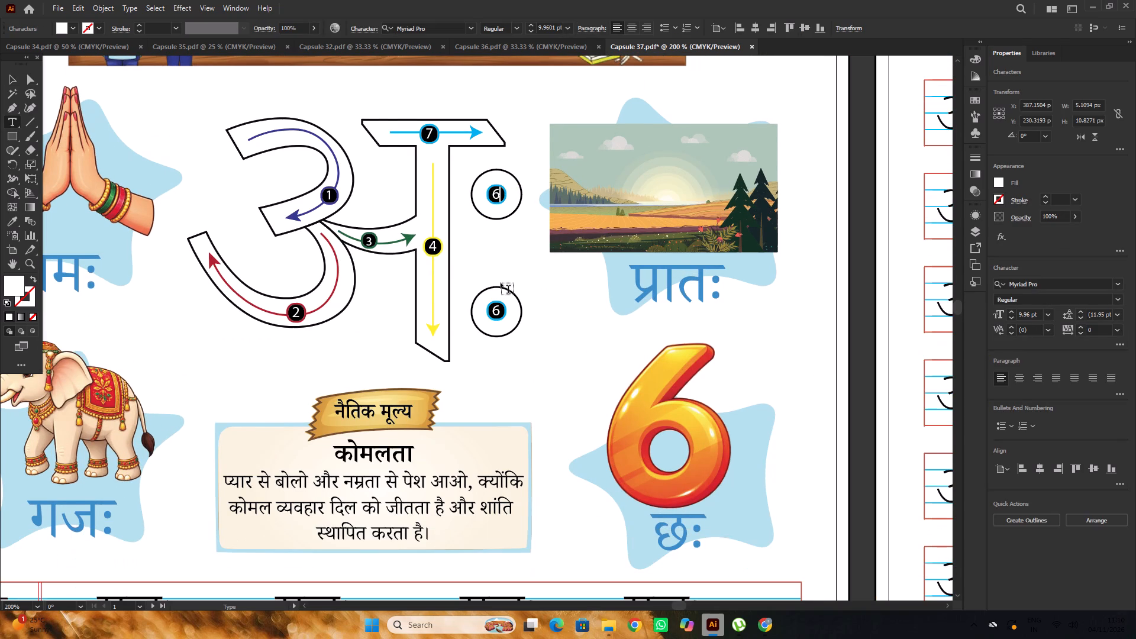
{"action": "left_click", "coordinate": [498, 314]}
{"action": "key", "text": "7"}
Change the stroke number on the top horizontal bar of the large traced अः to 5.
{"action": "scroll", "coordinate": [488, 316], "scroll_direction": "down", "scroll_amount": 3, "text": "alt"}
{"action": "scroll", "coordinate": [488, 308], "scroll_direction": "up", "scroll_amount": 5}
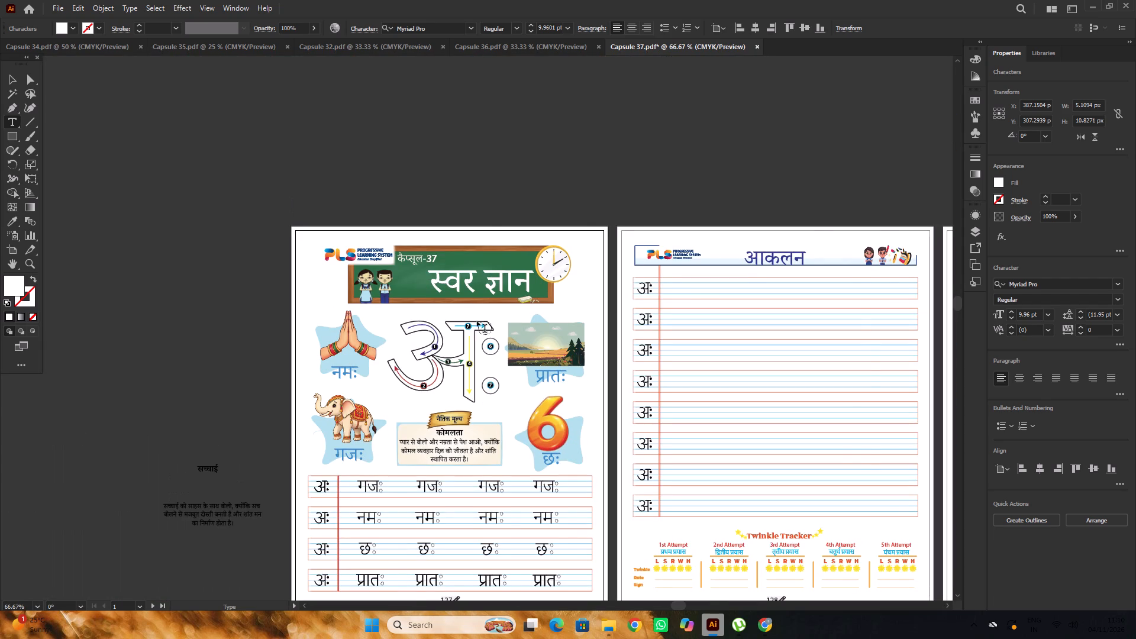
{"action": "scroll", "coordinate": [476, 322], "scroll_direction": "up", "scroll_amount": 3, "text": "alt"}
{"action": "scroll", "coordinate": [477, 314], "scroll_direction": "down", "scroll_amount": 1, "text": "alt"}
{"action": "scroll", "coordinate": [464, 333], "scroll_direction": "up", "scroll_amount": 2, "text": "alt"}
{"action": "left_click_drag", "start_coordinate": [455, 326], "coordinate": [447, 330]}
{"action": "key", "text": "5"}
{"action": "scroll", "coordinate": [458, 324], "scroll_direction": "down", "scroll_amount": 7, "text": "alt"}
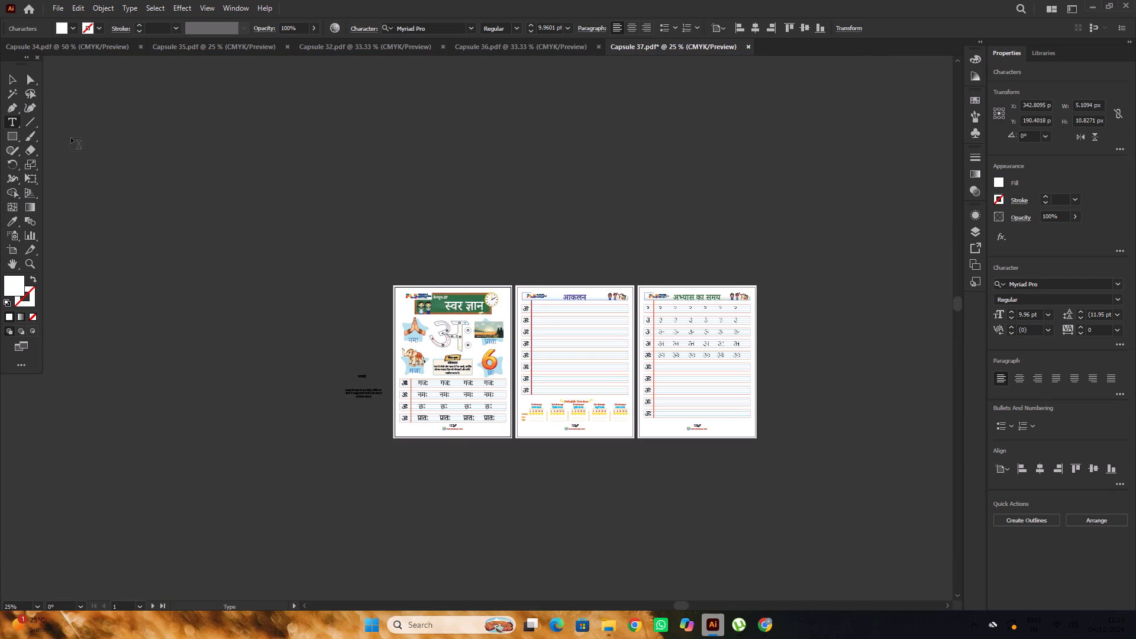
{"action": "left_click", "coordinate": [12, 80]}
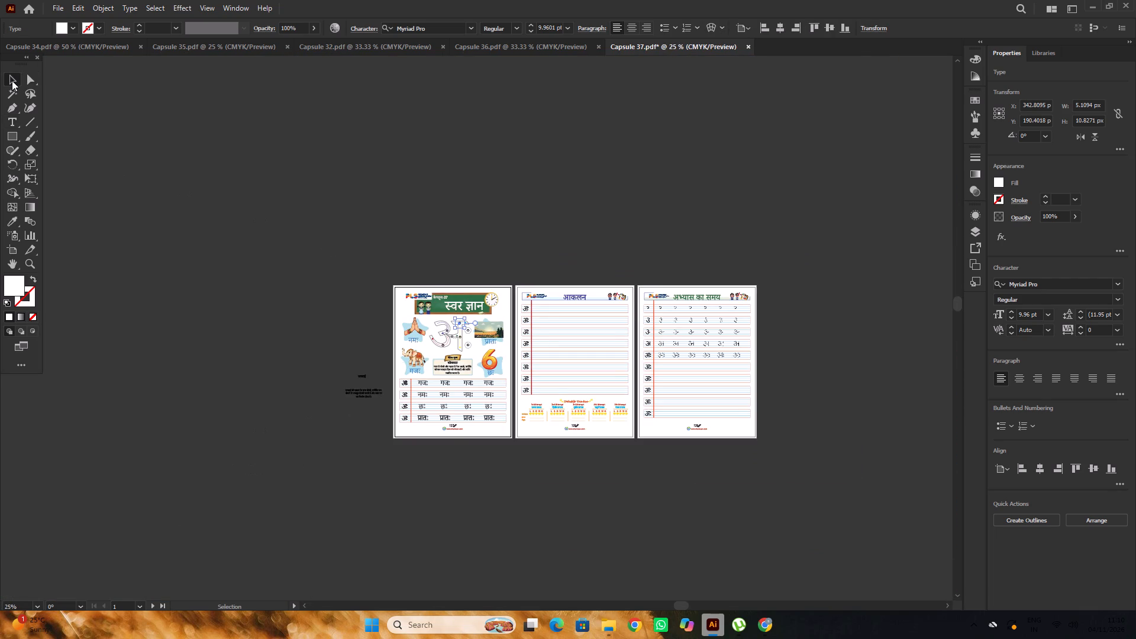
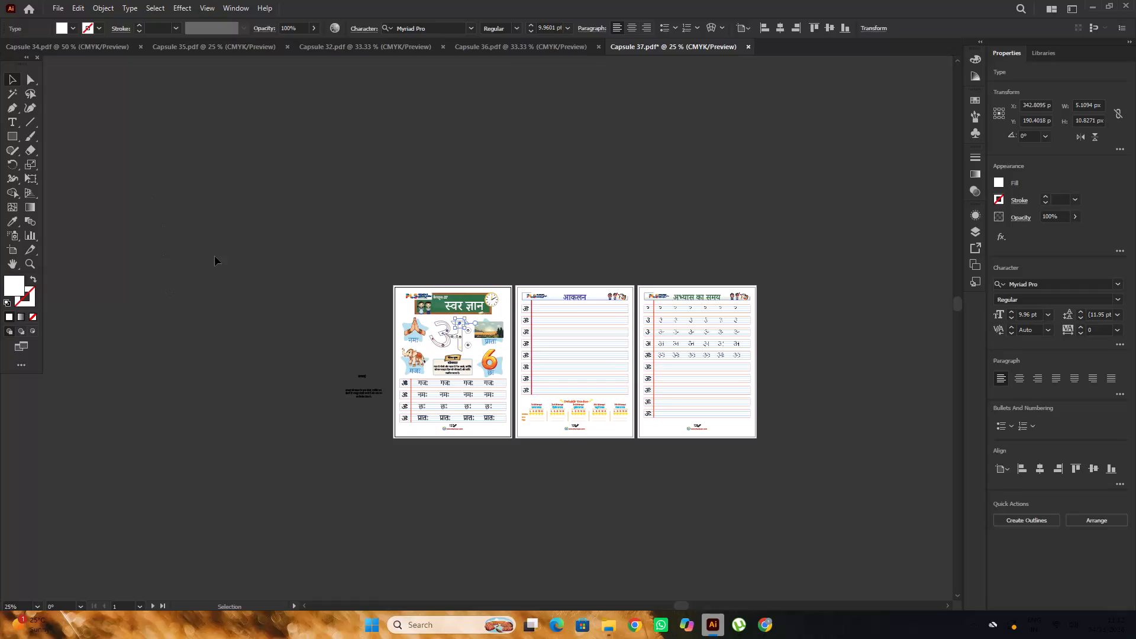
Switch from Illustrator to the Chrome browser.
{"action": "left_click", "coordinate": [764, 633]}
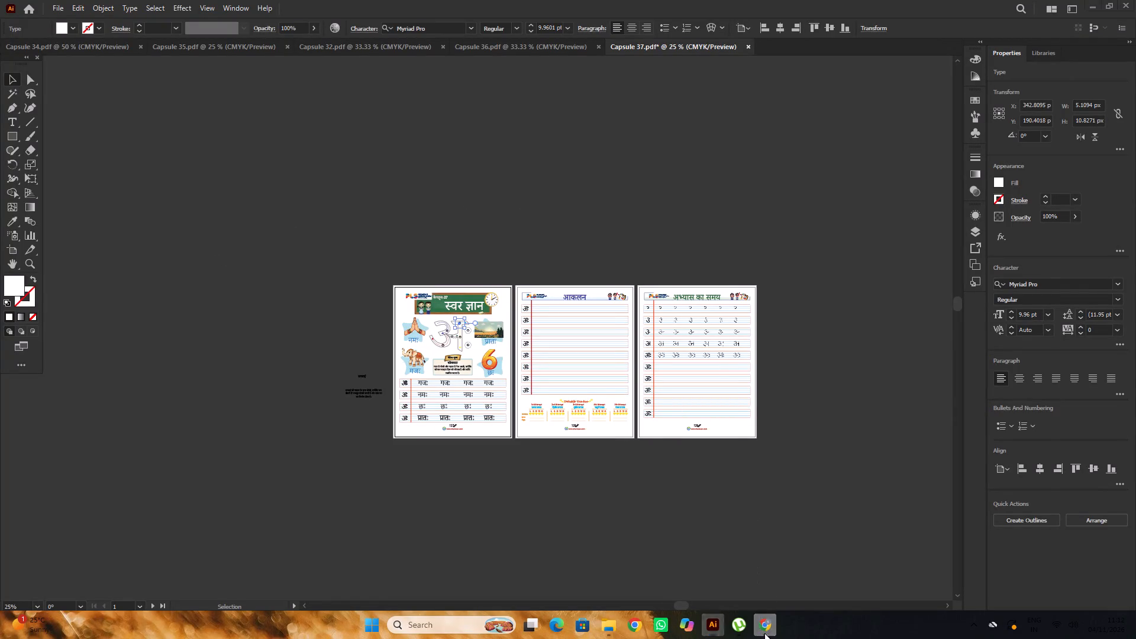
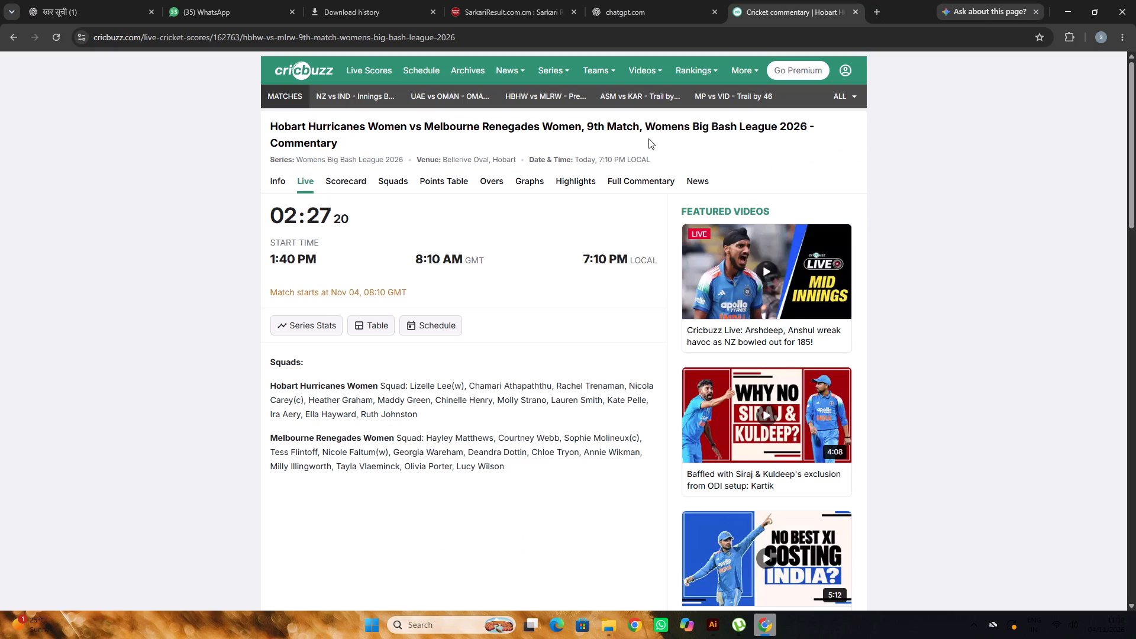
Open a new browser tab, close the cricket commentary tab, and return to the Capsule 37 document in Illustrator.
{"action": "left_click", "coordinate": [874, 8]}
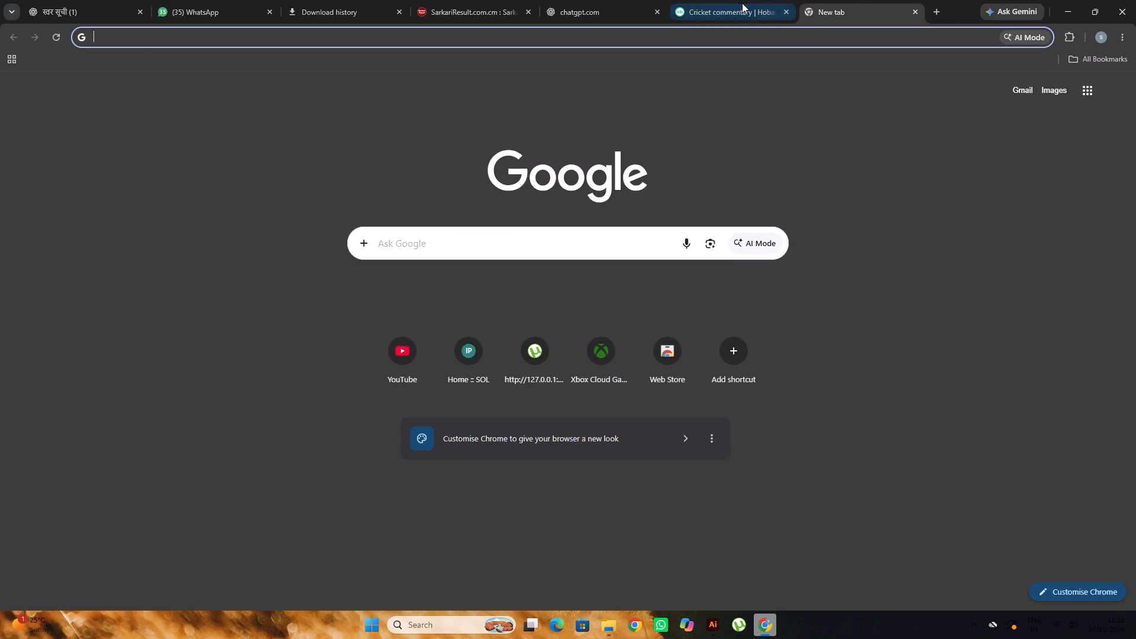
{"action": "left_click", "coordinate": [740, 2]}
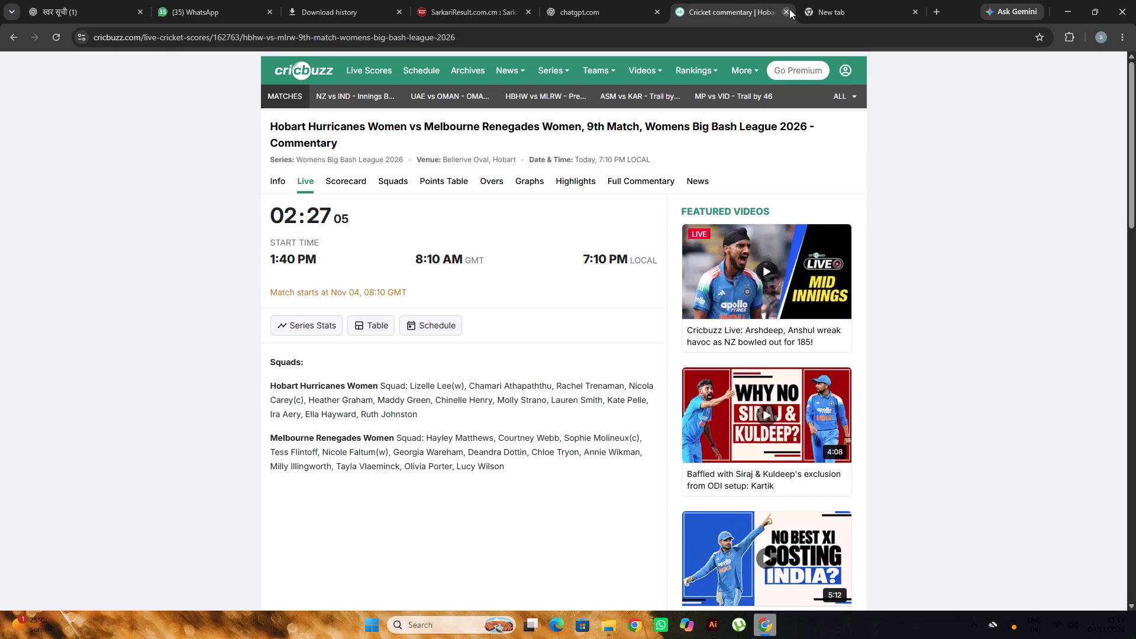
{"action": "left_click", "coordinate": [786, 11]}
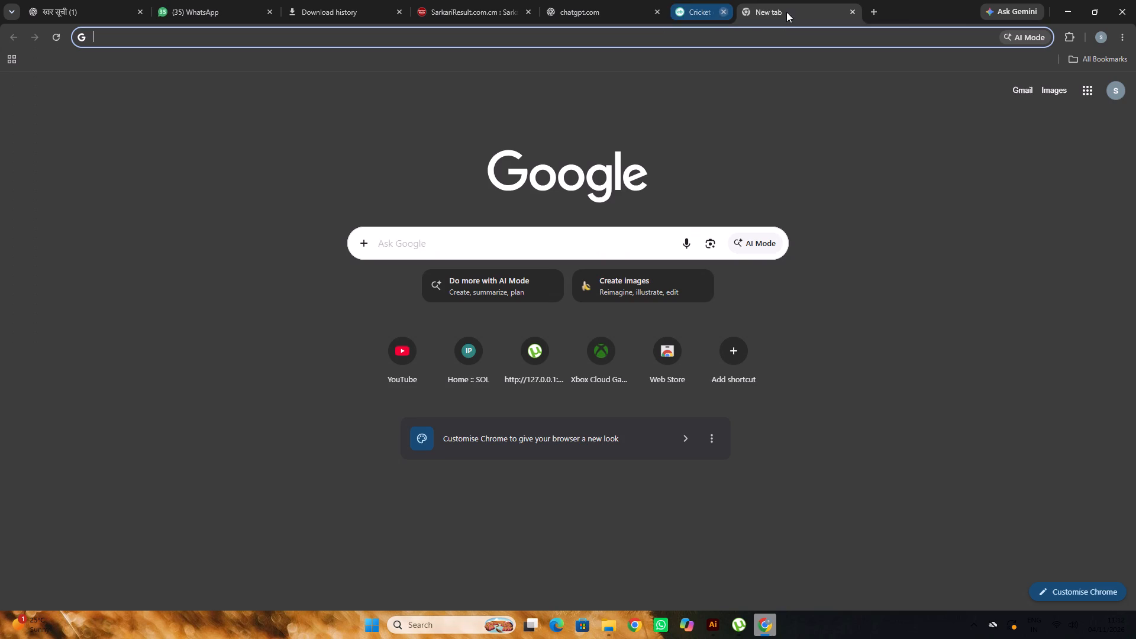
{"action": "left_click", "coordinate": [1066, 0]}
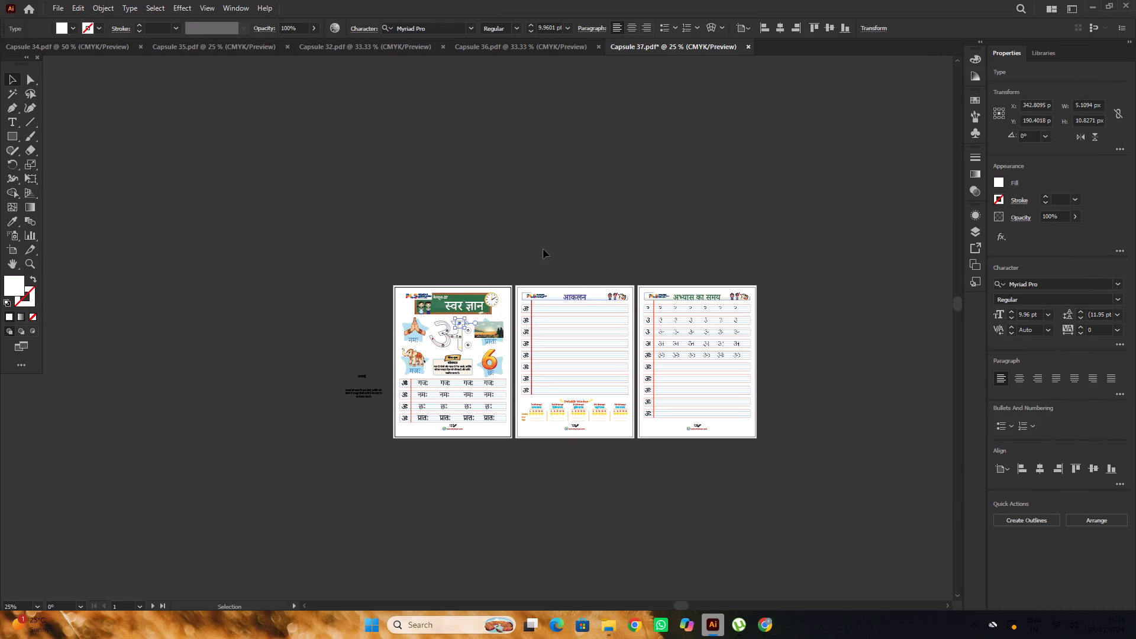
Place a copy of the moral-value paragraph under "कोमलता" on the pasteboard to the left of Capsule 37's first page.
{"action": "scroll", "coordinate": [541, 248], "scroll_direction": "down", "scroll_amount": 6}
{"action": "left_click", "coordinate": [392, 173]}
{"action": "scroll", "coordinate": [392, 172], "scroll_direction": "down", "scroll_amount": 2}
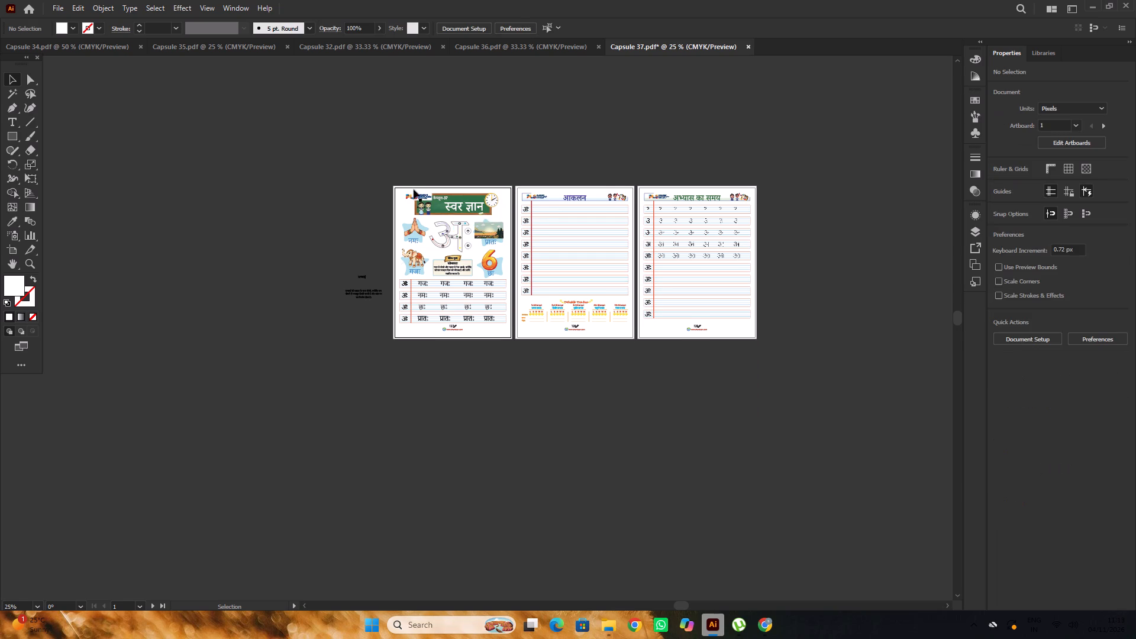
{"action": "scroll", "coordinate": [414, 189], "scroll_direction": "down", "scroll_amount": 2}
{"action": "scroll", "coordinate": [448, 195], "scroll_direction": "up", "scroll_amount": 2, "text": "alt"}
{"action": "scroll", "coordinate": [458, 263], "scroll_direction": "up", "scroll_amount": 2, "text": "alt"}
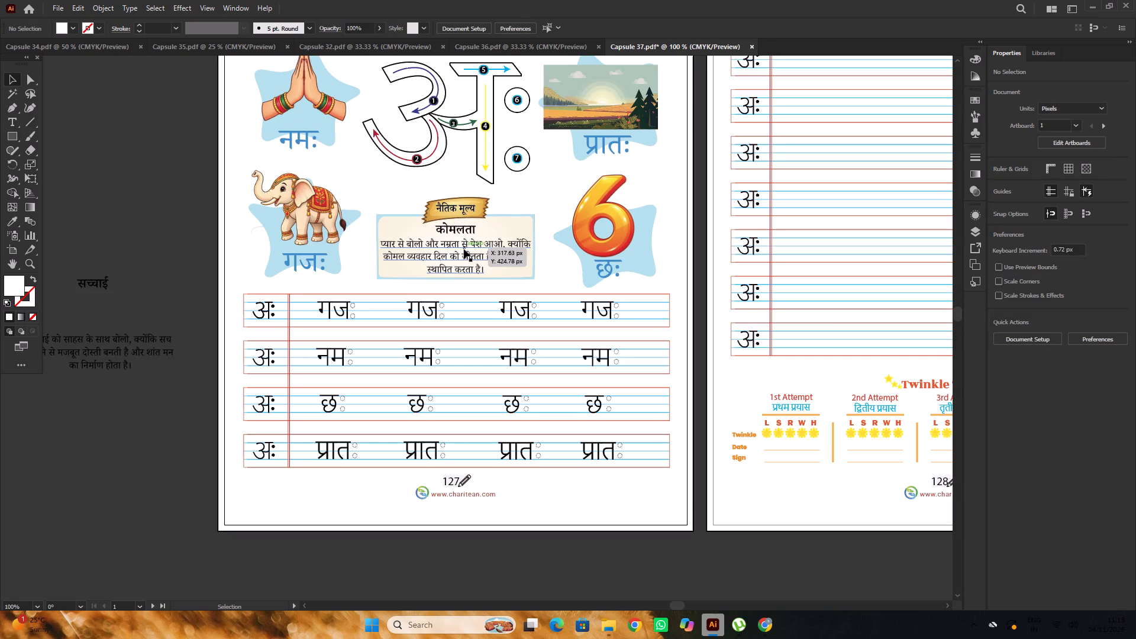
{"action": "scroll", "coordinate": [503, 241], "scroll_direction": "down", "scroll_amount": 2, "text": "alt"}
{"action": "scroll", "coordinate": [466, 239], "scroll_direction": "up", "scroll_amount": 1, "text": "alt"}
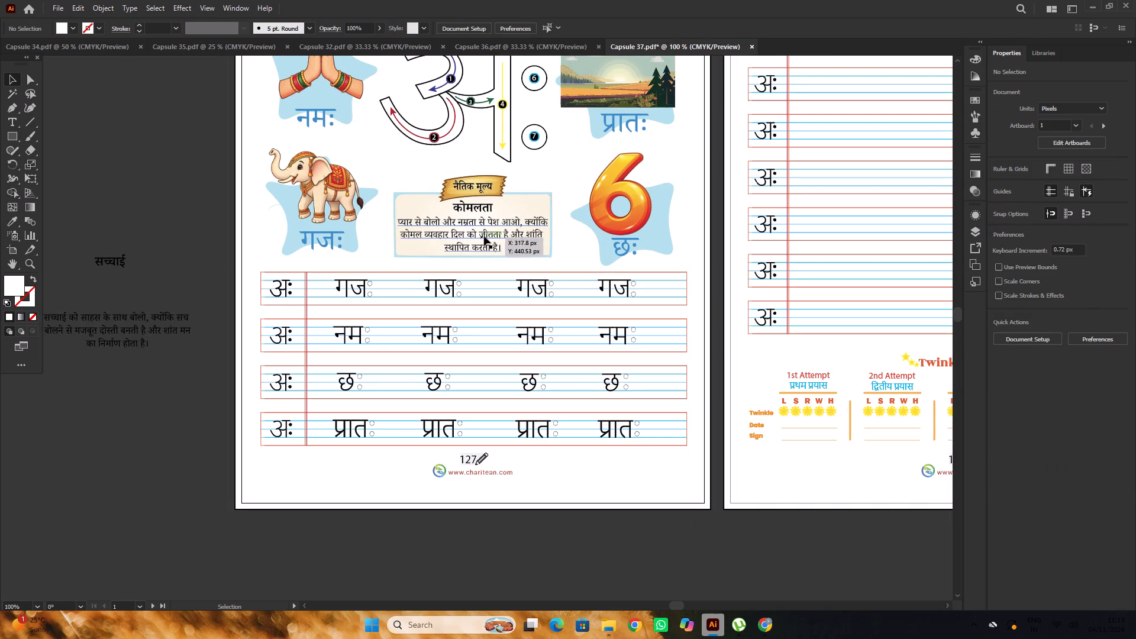
{"action": "left_click", "coordinate": [484, 236]}
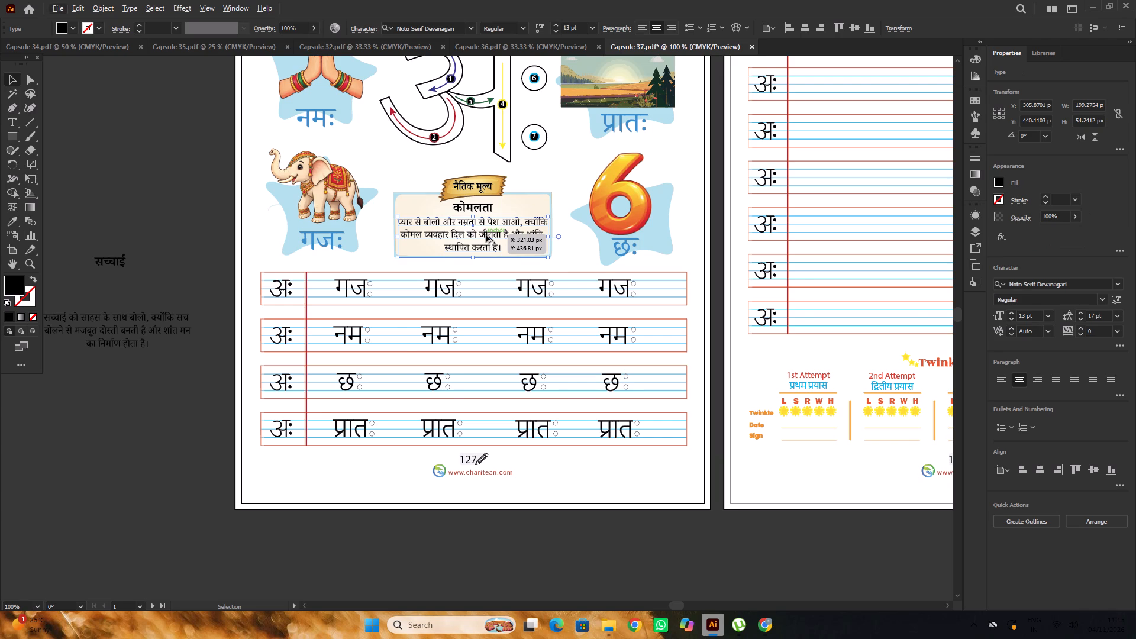
{"action": "scroll", "coordinate": [486, 235], "scroll_direction": "down", "scroll_amount": 2, "text": "alt"}
{"action": "left_click_drag", "start_coordinate": [486, 235], "coordinate": [273, 347]}
{"action": "left_click", "coordinate": [293, 209]}
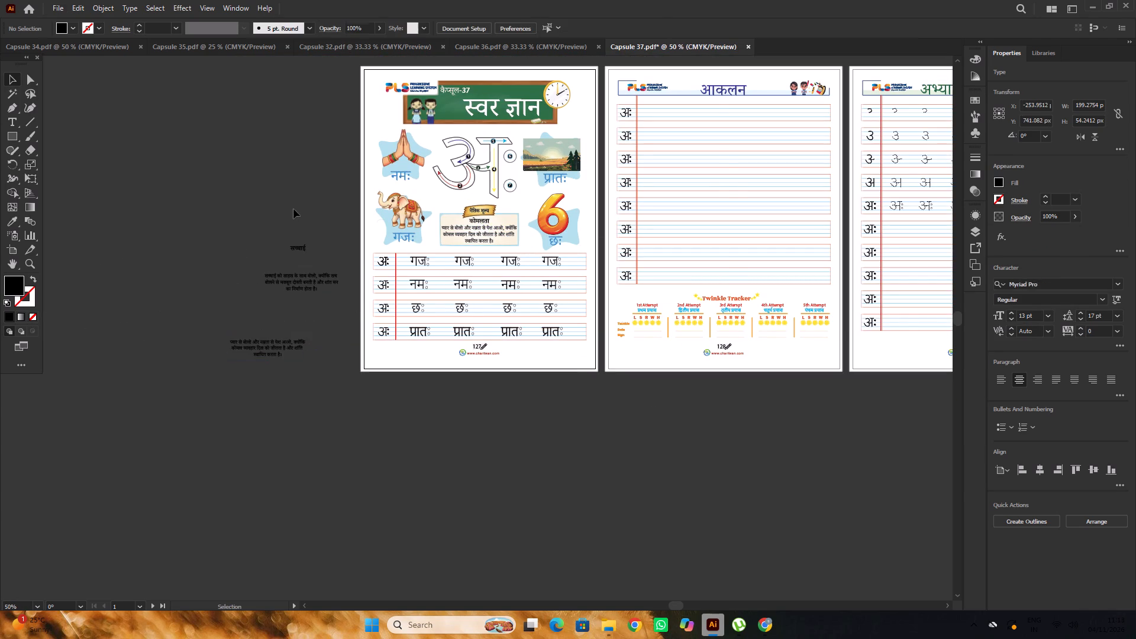
Move the spare "सच्चाई" paragraph on the pasteboard up above its heading.
{"action": "scroll", "coordinate": [315, 256], "scroll_direction": "up", "scroll_amount": 1, "text": "alt"}
{"action": "left_click_drag", "start_coordinate": [308, 288], "coordinate": [247, 178]}
{"action": "left_click", "coordinate": [279, 159]}
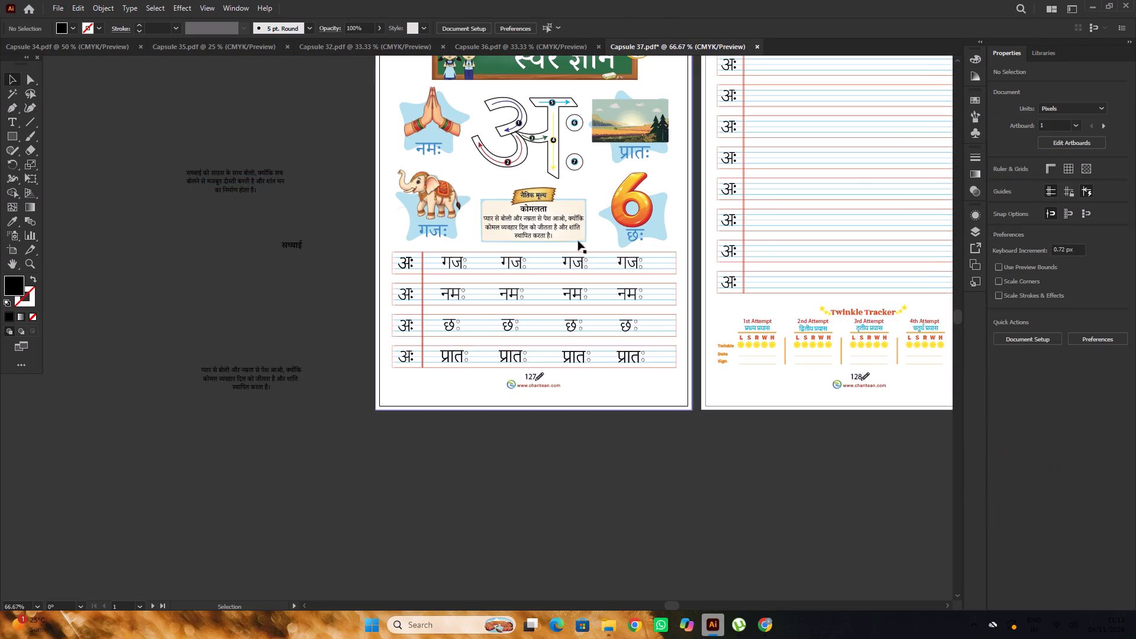
Convert the paragraph in the नैतिक मूल्य box on Capsule 37's first page to outlines.
{"action": "scroll", "coordinate": [575, 237], "scroll_direction": "up", "scroll_amount": 2, "text": "alt"}
{"action": "left_click", "coordinate": [568, 220]}
{"action": "key", "text": "ctrl+shift+o"}
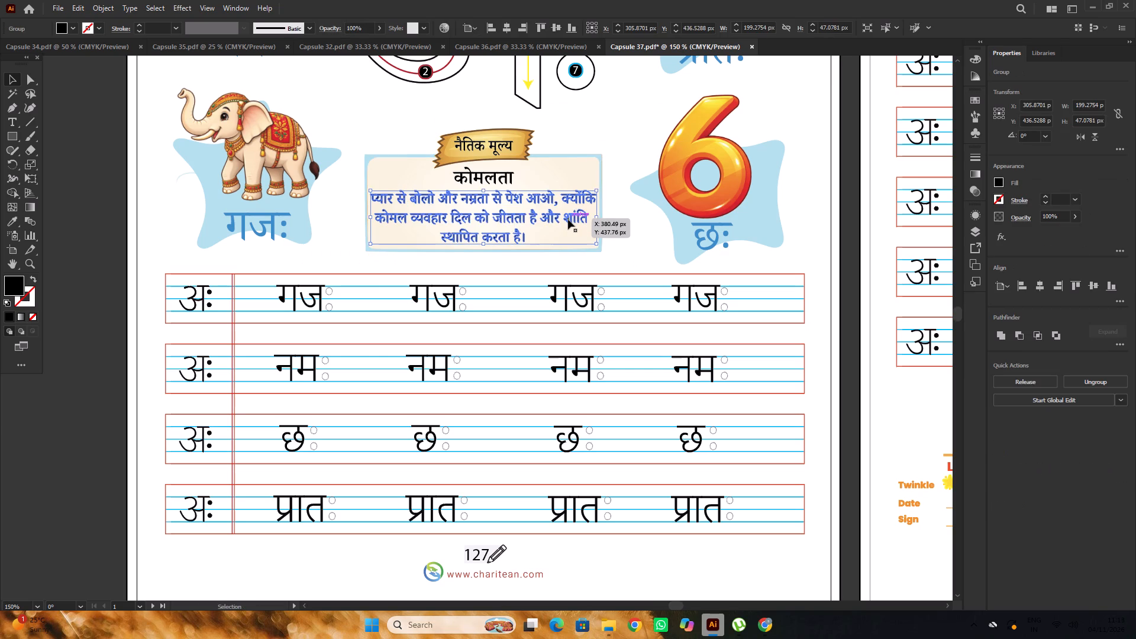
{"action": "scroll", "coordinate": [512, 180], "scroll_direction": "down", "scroll_amount": 2, "text": "alt"}
{"action": "scroll", "coordinate": [483, 162], "scroll_direction": "up", "scroll_amount": 2}
{"action": "left_click", "coordinate": [279, 114]}
{"action": "scroll", "coordinate": [385, 197], "scroll_direction": "up", "scroll_amount": 2}
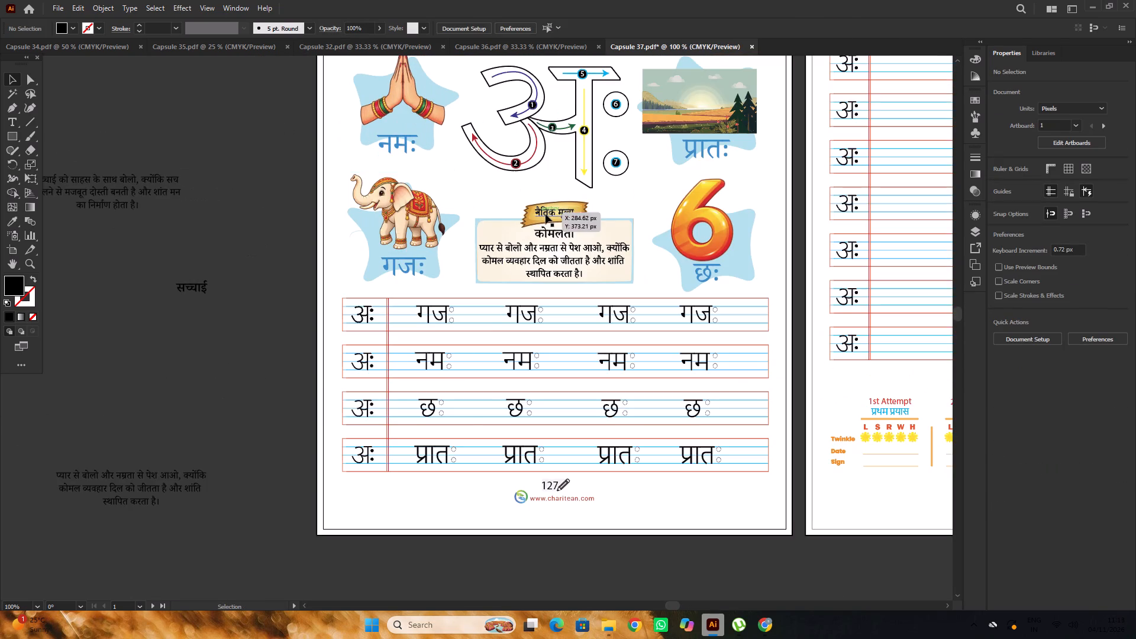
{"action": "scroll", "coordinate": [565, 234], "scroll_direction": "up", "scroll_amount": 2, "text": "alt"}
{"action": "scroll", "coordinate": [493, 230], "scroll_direction": "down", "scroll_amount": 2, "text": "alt"}
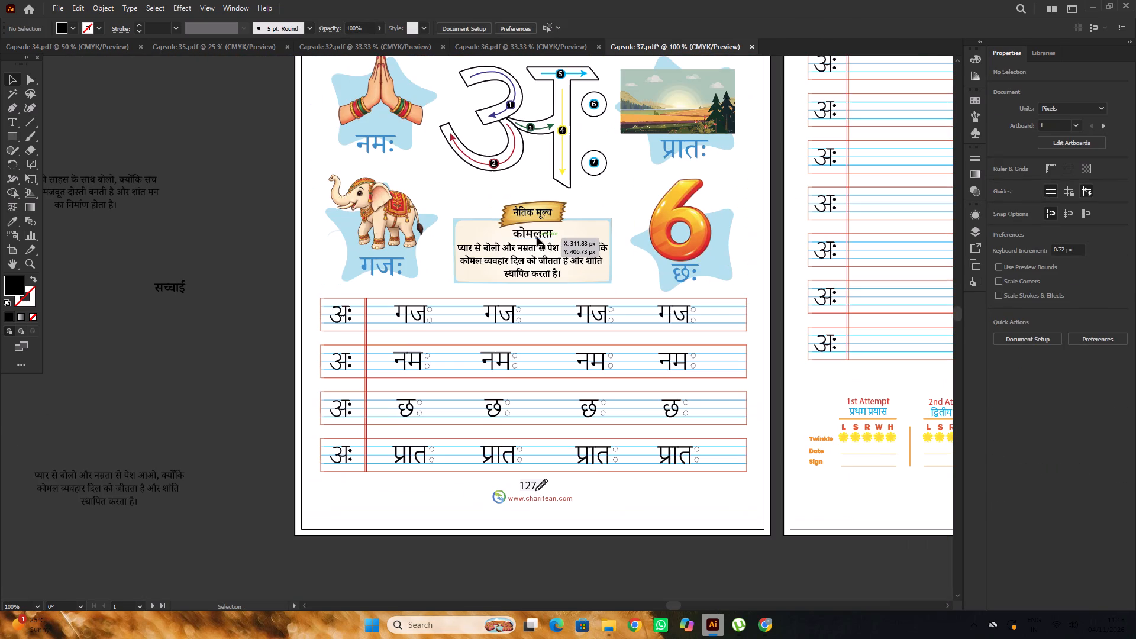
{"action": "left_click", "coordinate": [537, 237]}
{"action": "left_click", "coordinate": [250, 157]}
{"action": "scroll", "coordinate": [479, 224], "scroll_direction": "up", "scroll_amount": 3}
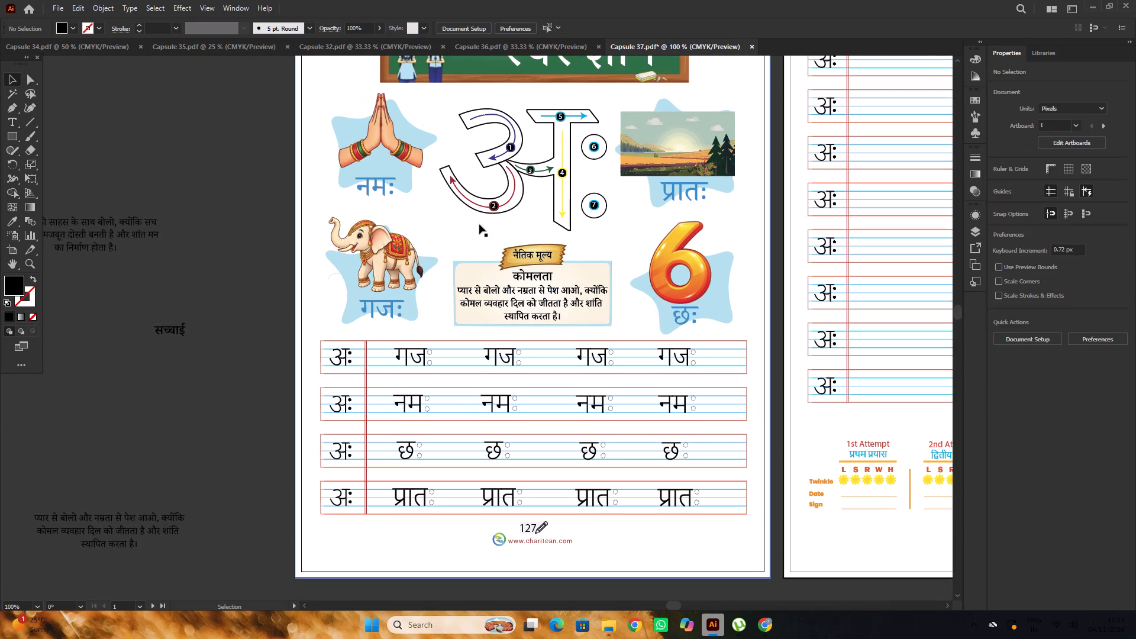
{"action": "scroll", "coordinate": [479, 224], "scroll_direction": "down", "scroll_amount": 2, "text": "alt"}
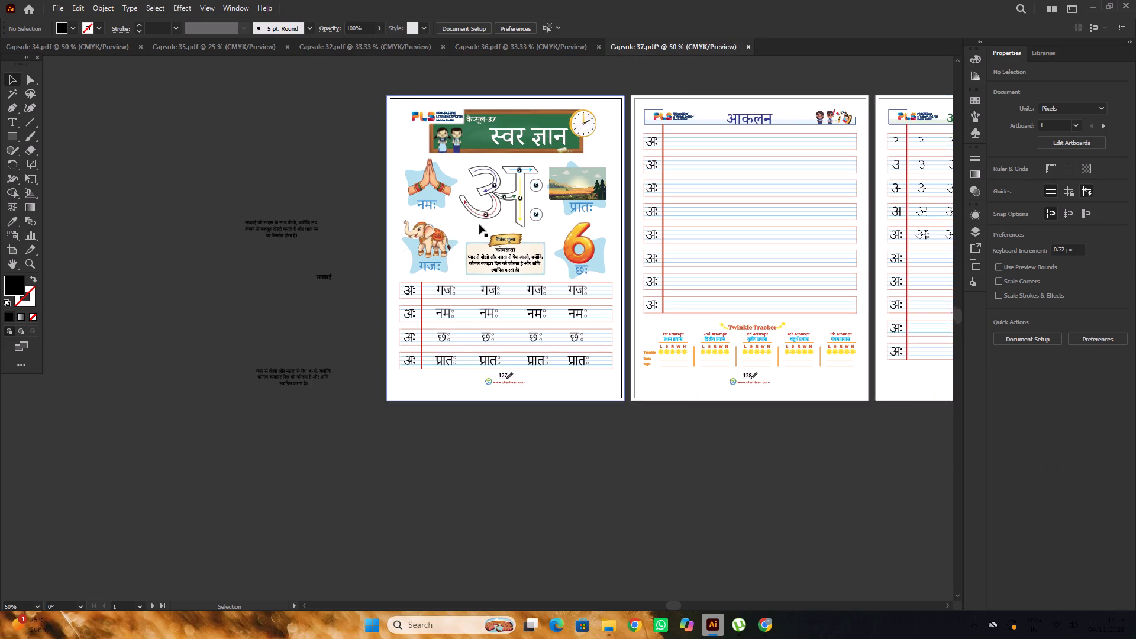
{"action": "scroll", "coordinate": [479, 224], "scroll_direction": "up", "scroll_amount": 3}
{"action": "scroll", "coordinate": [479, 224], "scroll_direction": "down", "scroll_amount": 11}
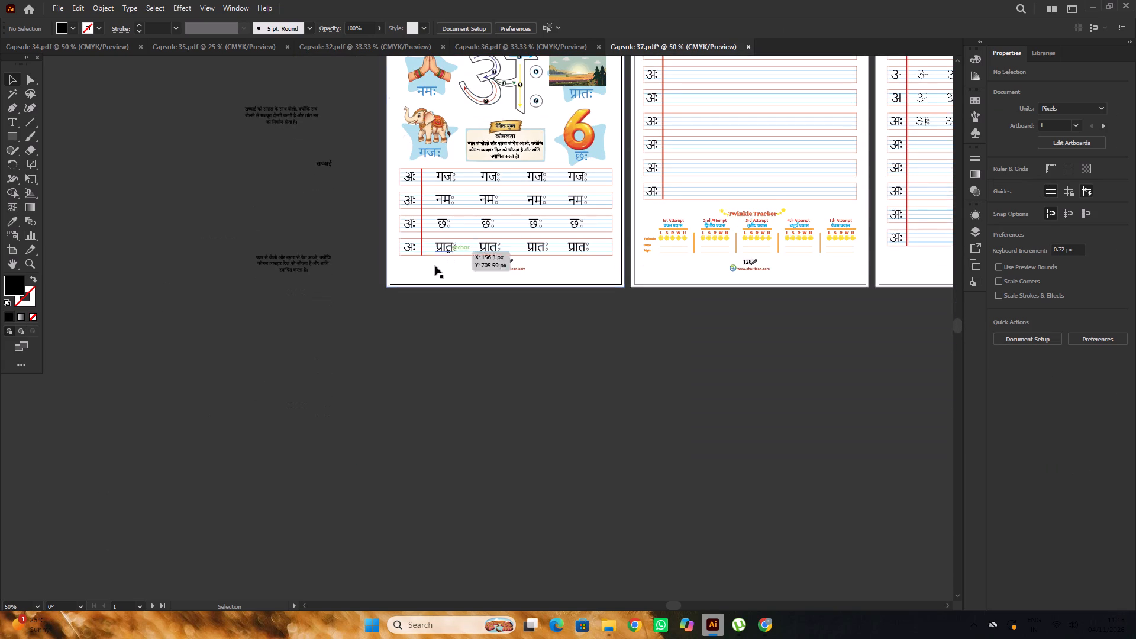
{"action": "scroll", "coordinate": [441, 257], "scroll_direction": "up", "scroll_amount": 6}
{"action": "left_click", "coordinate": [400, 198]}
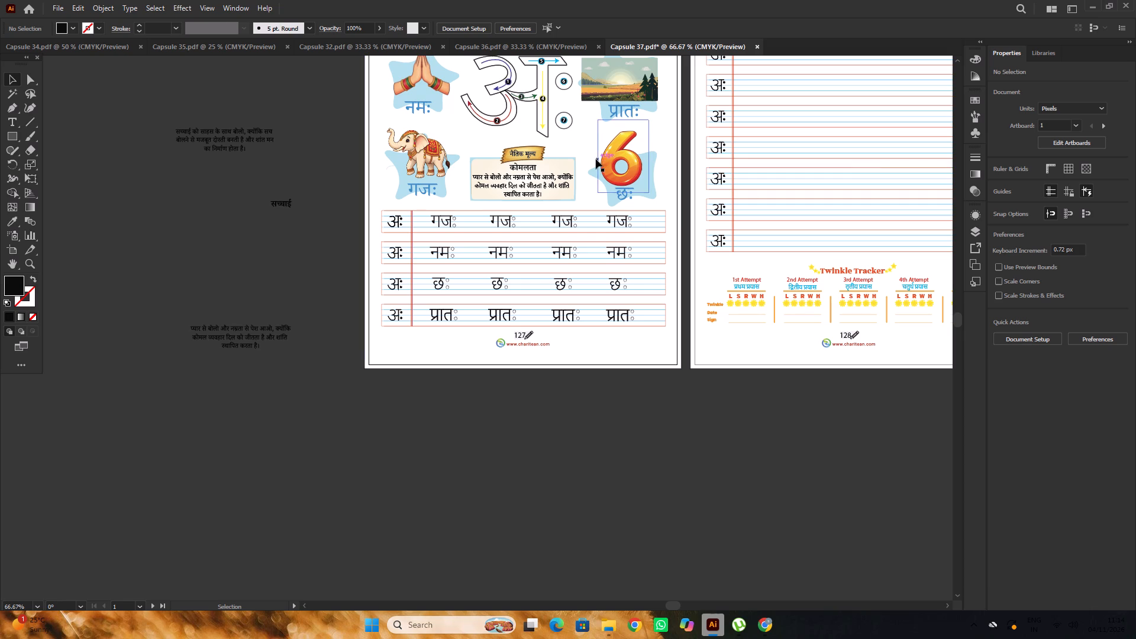
{"action": "scroll", "coordinate": [522, 214], "scroll_direction": "up", "scroll_amount": 6, "text": "alt"}
{"action": "scroll", "coordinate": [524, 199], "scroll_direction": "down", "scroll_amount": 4}
{"action": "scroll", "coordinate": [390, 254], "scroll_direction": "up", "scroll_amount": 2, "text": "alt"}
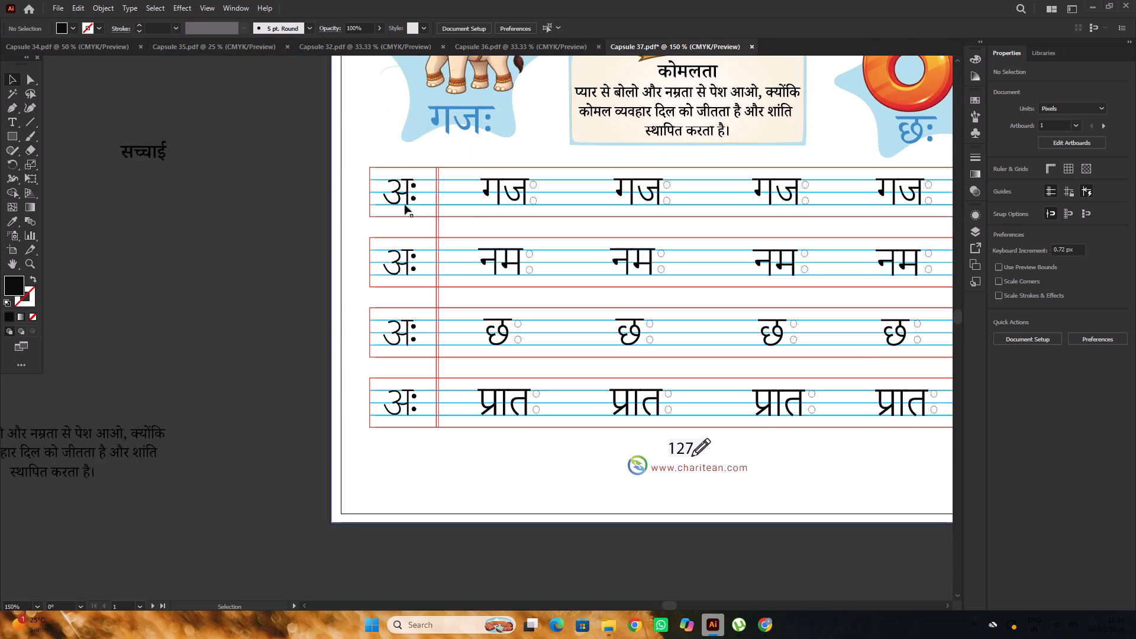
{"action": "left_click", "coordinate": [405, 204]}
{"action": "left_click", "coordinate": [409, 255], "text": "shift"}
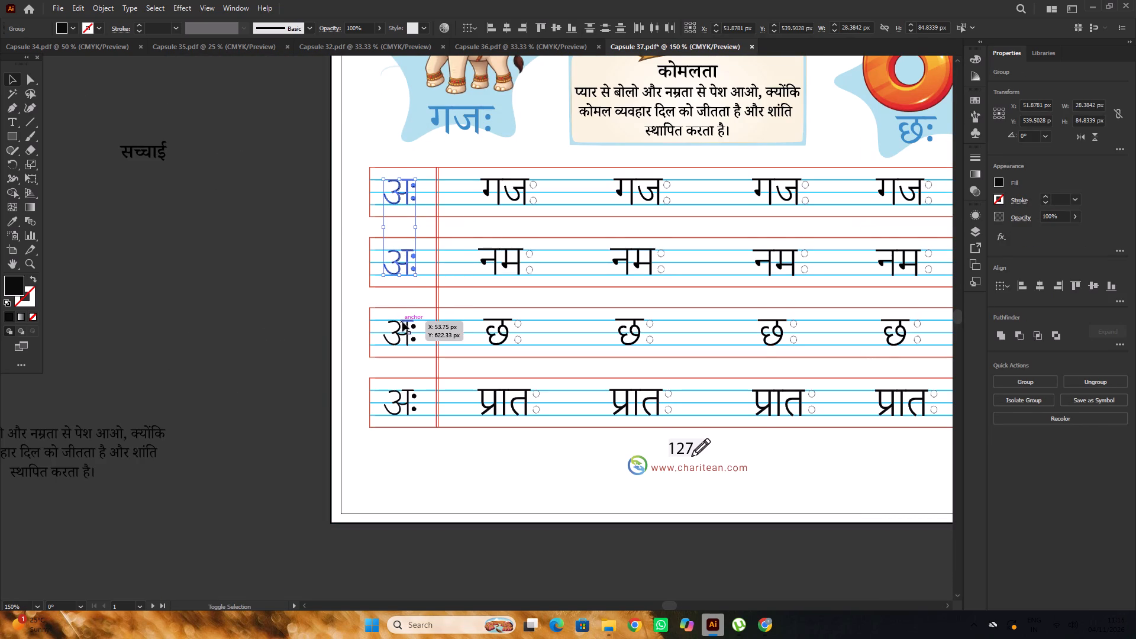
{"action": "left_click", "coordinate": [402, 322], "text": "shift"}
{"action": "scroll", "coordinate": [412, 289], "scroll_direction": "down", "scroll_amount": 5}
{"action": "left_click", "coordinate": [407, 330], "text": "shift"}
{"action": "scroll", "coordinate": [430, 272], "scroll_direction": "down", "scroll_amount": 3, "text": "alt"}
{"action": "left_click_drag", "start_coordinate": [422, 246], "coordinate": [172, 246]}
{"action": "left_click", "coordinate": [258, 227]}
{"action": "scroll", "coordinate": [470, 231], "scroll_direction": "up", "scroll_amount": 5}
Move the remaining अः in the first practice row of page 127 onto the pasteboard.
{"action": "left_click_drag", "start_coordinate": [415, 262], "coordinate": [392, 269]}
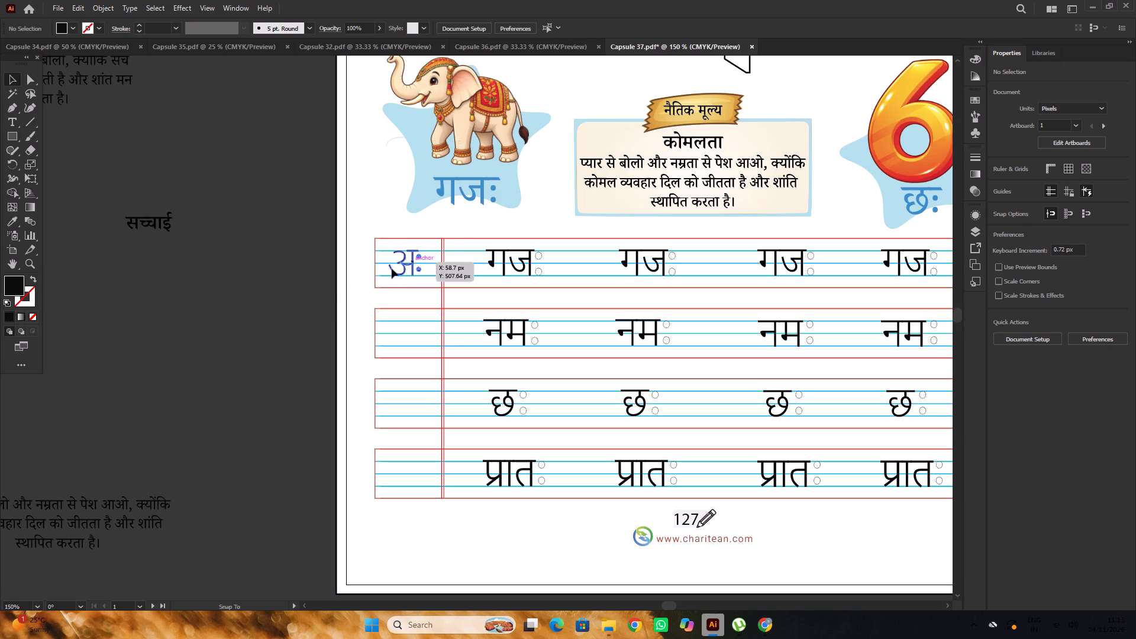
{"action": "left_click_drag", "start_coordinate": [392, 269], "coordinate": [120, 338]}
{"action": "left_click", "coordinate": [246, 259]}
{"action": "scroll", "coordinate": [344, 260], "scroll_direction": "down", "scroll_amount": 2, "text": "alt"}
{"action": "scroll", "coordinate": [343, 259], "scroll_direction": "up", "scroll_amount": 1}
{"action": "key", "text": "space"}
{"action": "left_click_drag", "start_coordinate": [321, 250], "coordinate": [340, 265]}
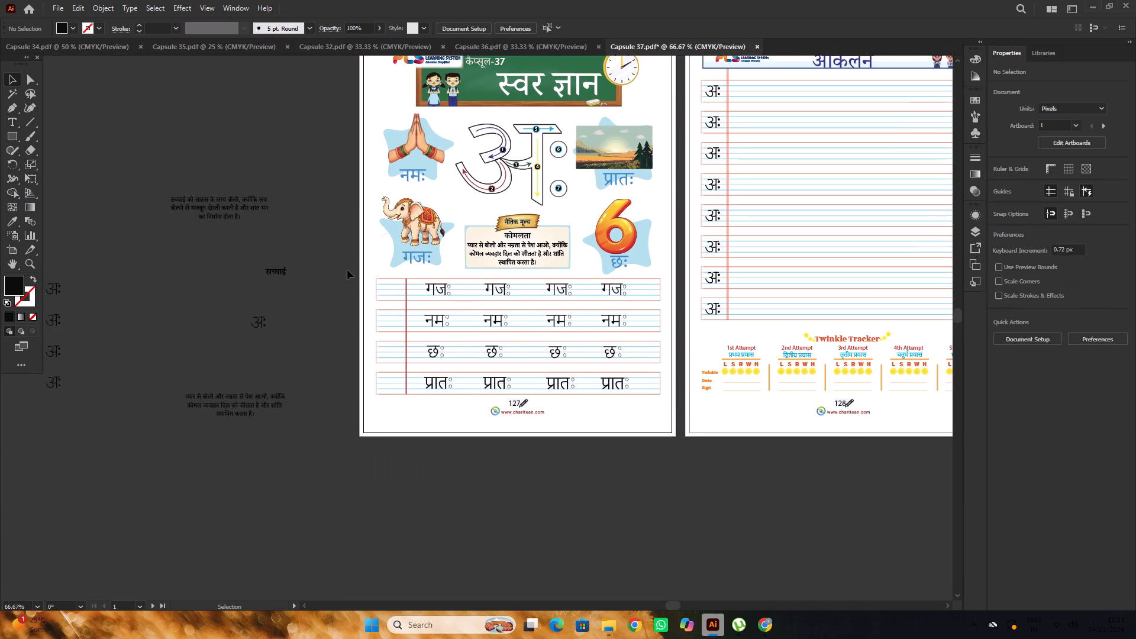
{"action": "scroll", "coordinate": [353, 273], "scroll_direction": "up", "scroll_amount": 2}
{"action": "scroll", "coordinate": [352, 272], "scroll_direction": "down", "scroll_amount": 3}
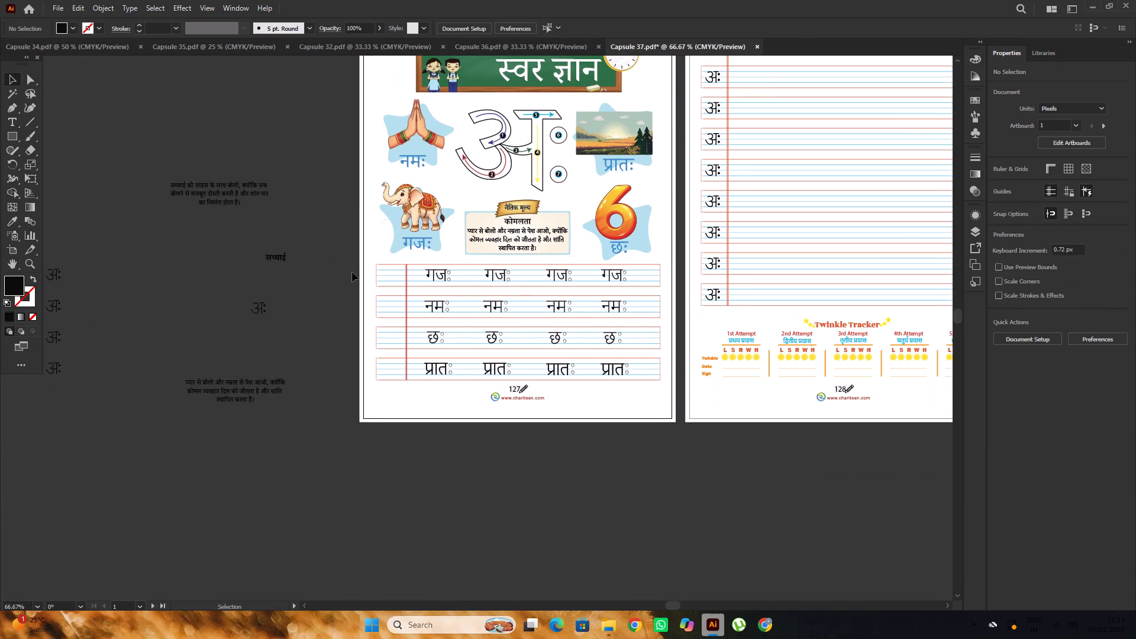
{"action": "scroll", "coordinate": [396, 288], "scroll_direction": "up", "scroll_amount": 2, "text": "alt"}
Paste the copied अः in front as new text and move it onto the pasteboard beside page 127.
{"action": "key", "text": "ctrl+f"}
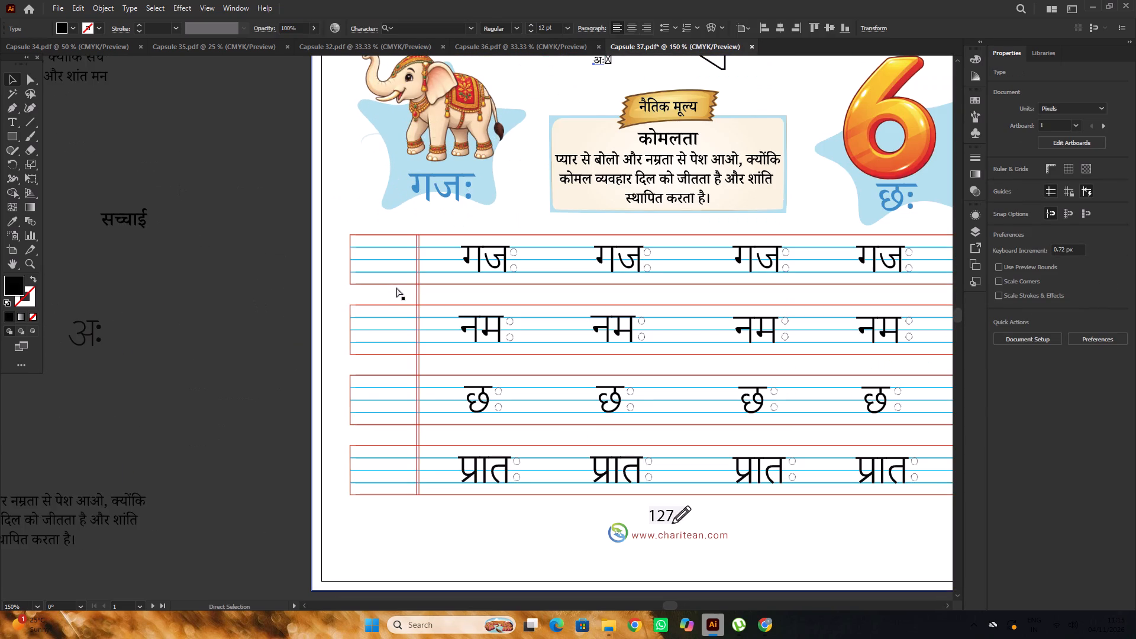
{"action": "scroll", "coordinate": [396, 288], "scroll_direction": "down", "scroll_amount": 5, "text": "alt"}
{"action": "scroll", "coordinate": [392, 283], "scroll_direction": "up", "scroll_amount": 4, "text": "alt"}
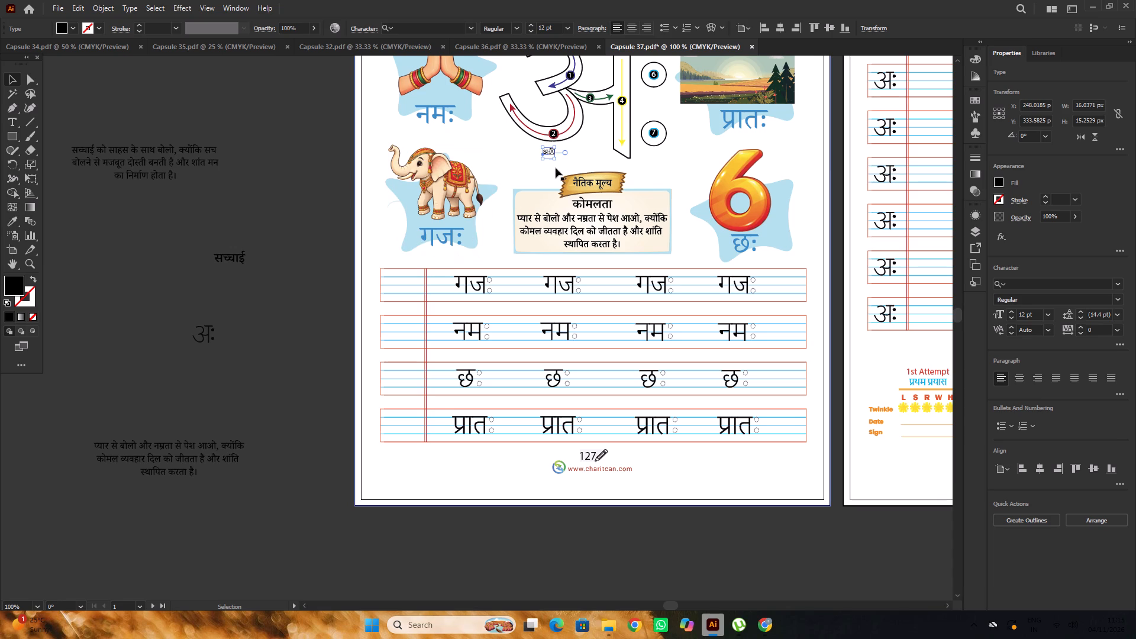
{"action": "left_click_drag", "start_coordinate": [550, 154], "coordinate": [312, 387]}
{"action": "left_click", "coordinate": [304, 312]}
Set the pasteboard text सच्चाई to the Light style of Noto Serif Devanagari.
{"action": "scroll", "coordinate": [304, 312], "scroll_direction": "down", "scroll_amount": 5}
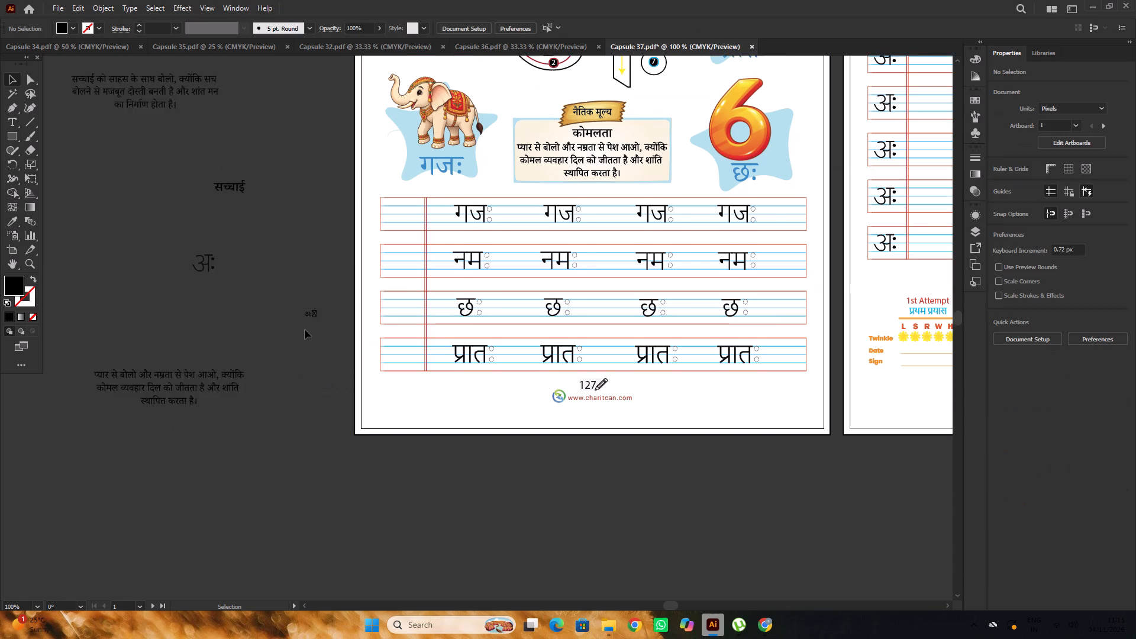
{"action": "scroll", "coordinate": [305, 330], "scroll_direction": "up", "scroll_amount": 4, "text": "alt"}
{"action": "scroll", "coordinate": [325, 308], "scroll_direction": "down", "scroll_amount": 6, "text": "alt"}
{"action": "left_click", "coordinate": [359, 238]}
{"action": "scroll", "coordinate": [359, 238], "scroll_direction": "up", "scroll_amount": 4}
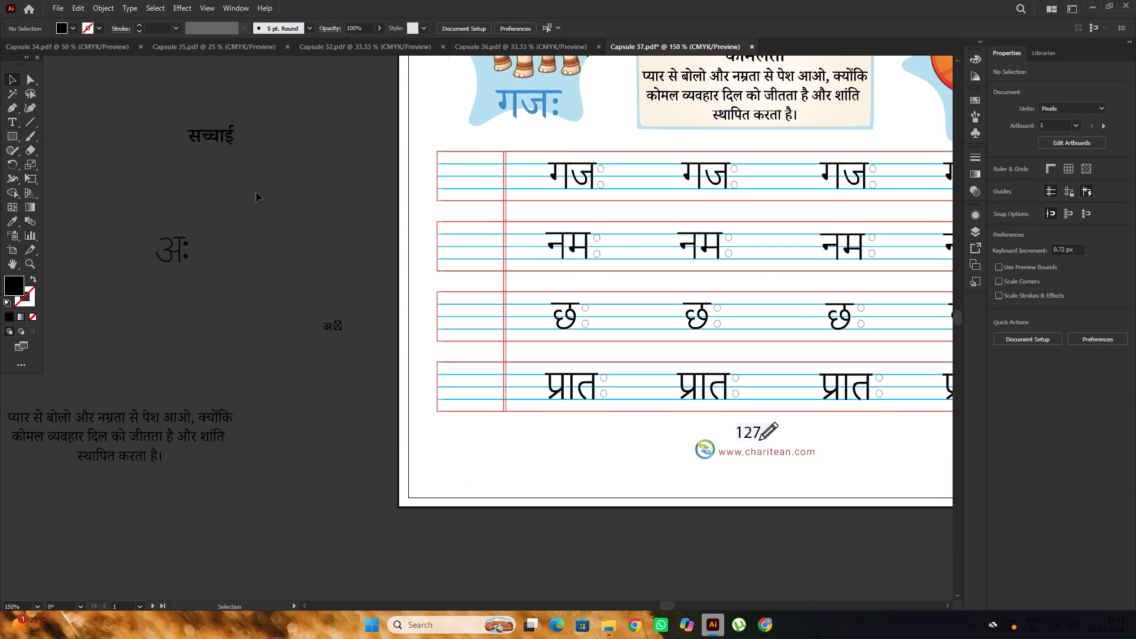
{"action": "left_click", "coordinate": [212, 137]}
{"action": "left_click", "coordinate": [283, 221]}
{"action": "scroll", "coordinate": [283, 224], "scroll_direction": "down", "scroll_amount": 2, "text": "alt"}
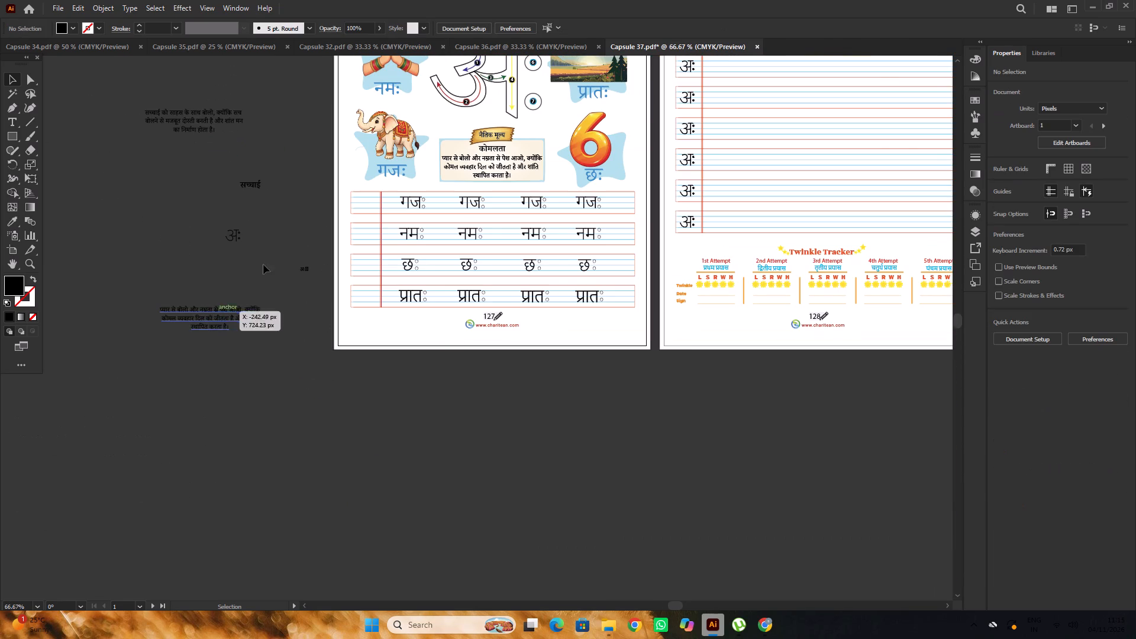
{"action": "scroll", "coordinate": [261, 196], "scroll_direction": "up", "scroll_amount": 1, "text": "alt"}
{"action": "left_click", "coordinate": [257, 185]}
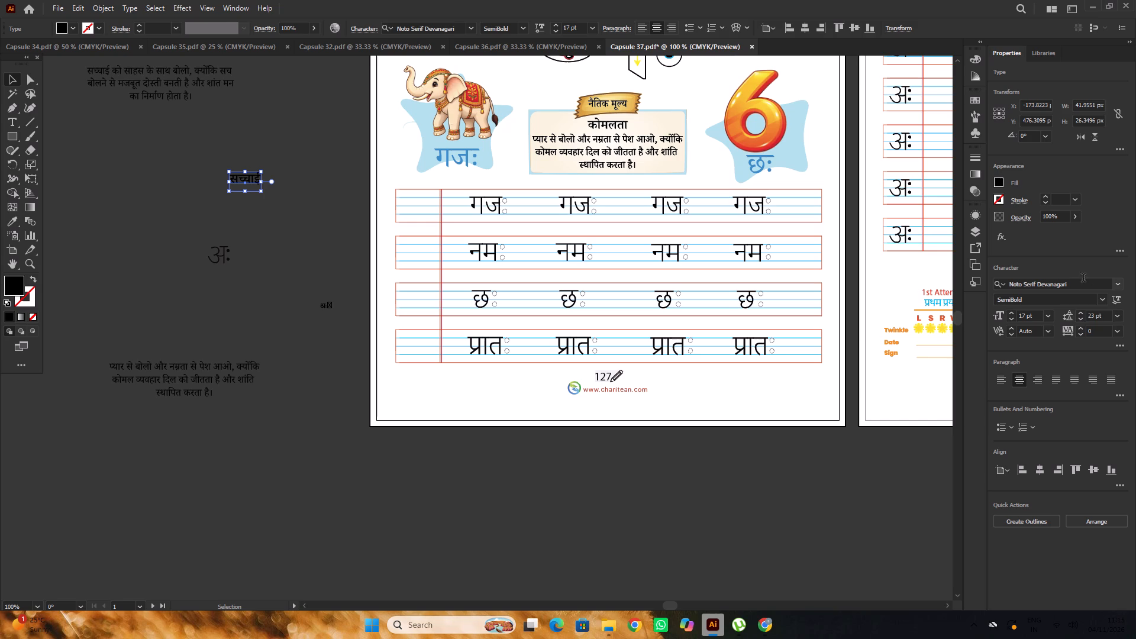
{"action": "left_click", "coordinate": [1102, 298]}
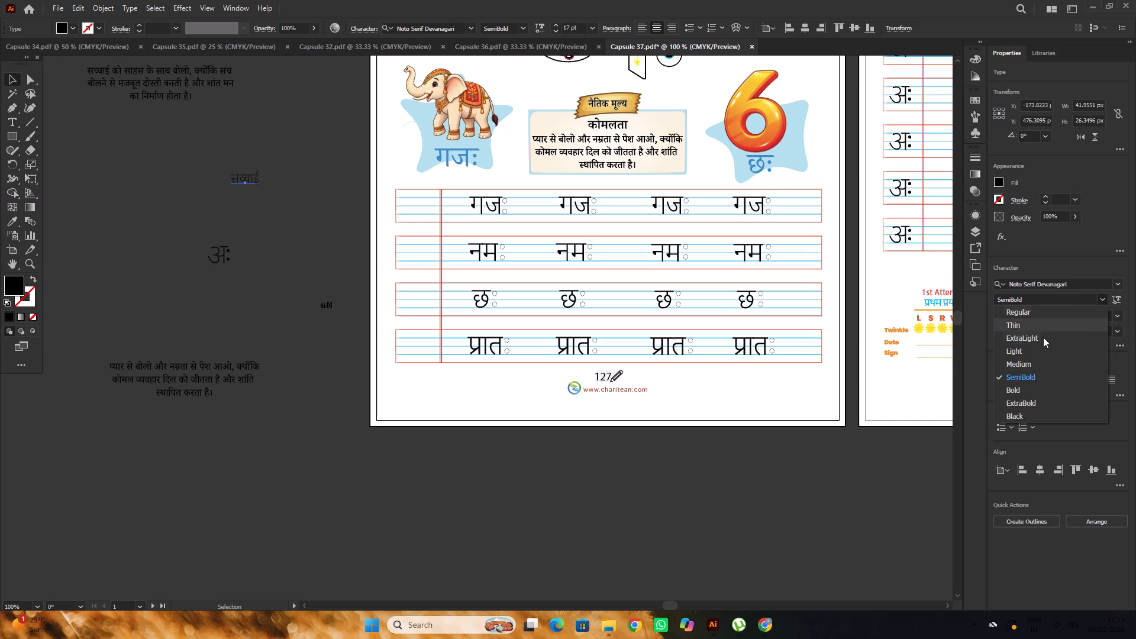
{"action": "left_click", "coordinate": [1017, 350]}
Replace the pasteboard word सच्चाई with the copied letter अः.
{"action": "scroll", "coordinate": [256, 185], "scroll_direction": "up", "scroll_amount": 3}
{"action": "double_click", "coordinate": [235, 201]}
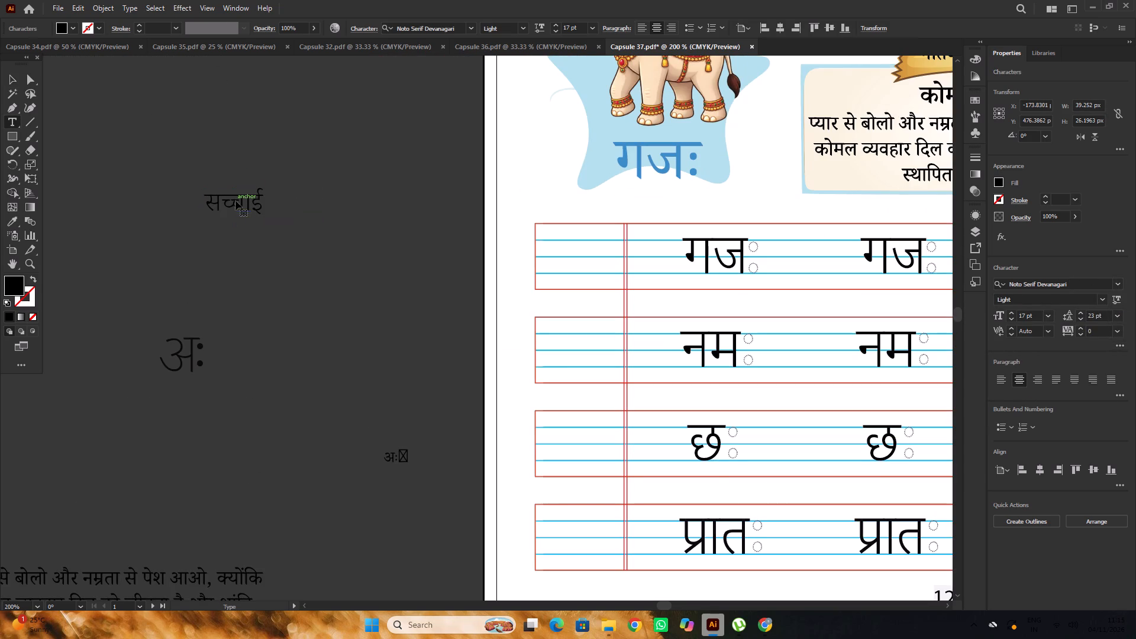
{"action": "left_click_drag", "start_coordinate": [210, 209], "coordinate": [268, 212]}
{"action": "key", "text": "ctrl+v"}
{"action": "scroll", "coordinate": [199, 186], "scroll_direction": "down", "scroll_amount": 1, "text": "alt"}
Move the new Light अः into the empty first cell of the गजः practice row on page 127.
{"action": "left_click", "coordinate": [7, 83]}
{"action": "left_click", "coordinate": [227, 170]}
{"action": "left_click_drag", "start_coordinate": [231, 201], "coordinate": [476, 235]}
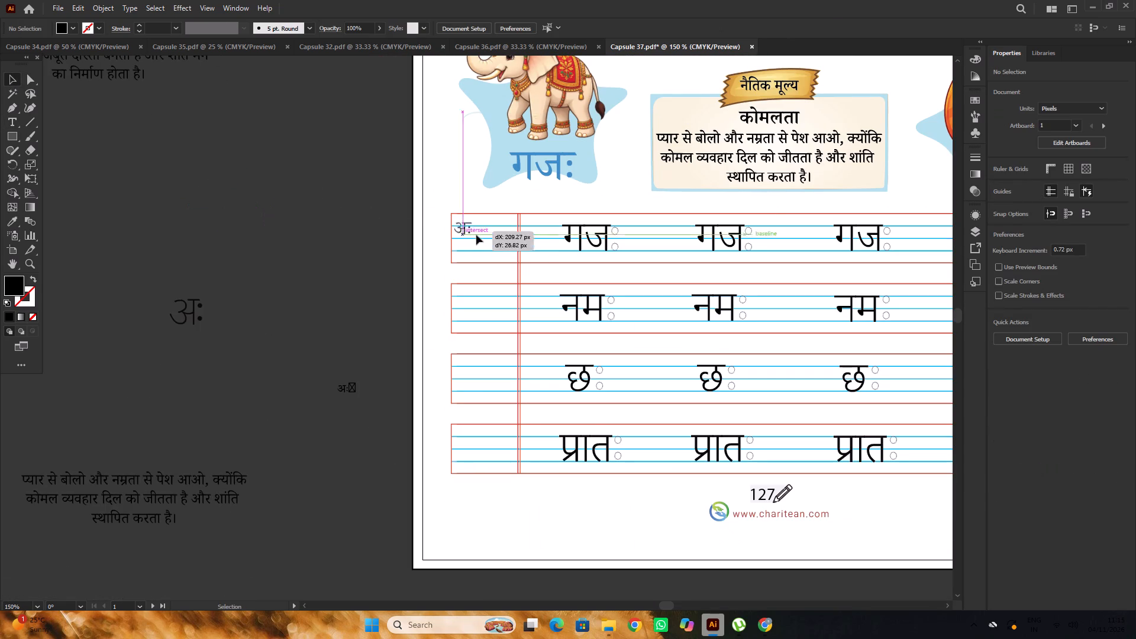
{"action": "left_click_drag", "start_coordinate": [476, 235], "coordinate": [484, 245]}
{"action": "scroll", "coordinate": [493, 245], "scroll_direction": "up", "scroll_amount": 4, "text": "alt"}
{"action": "left_click_drag", "start_coordinate": [464, 234], "coordinate": [464, 234]}
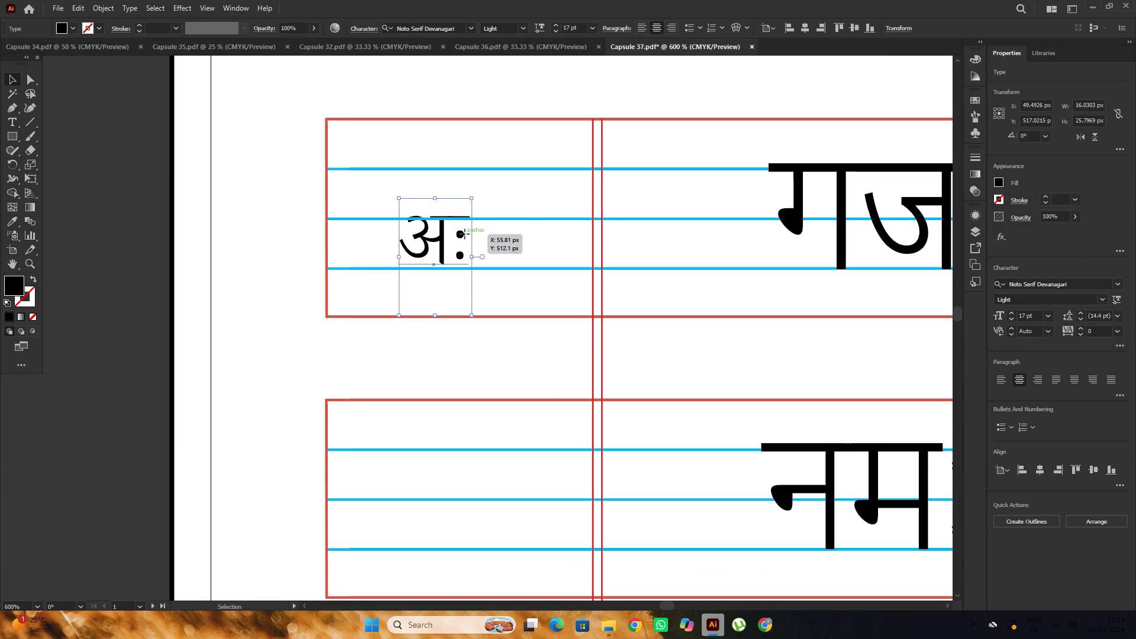
{"action": "left_click_drag", "start_coordinate": [464, 234], "coordinate": [474, 188]}
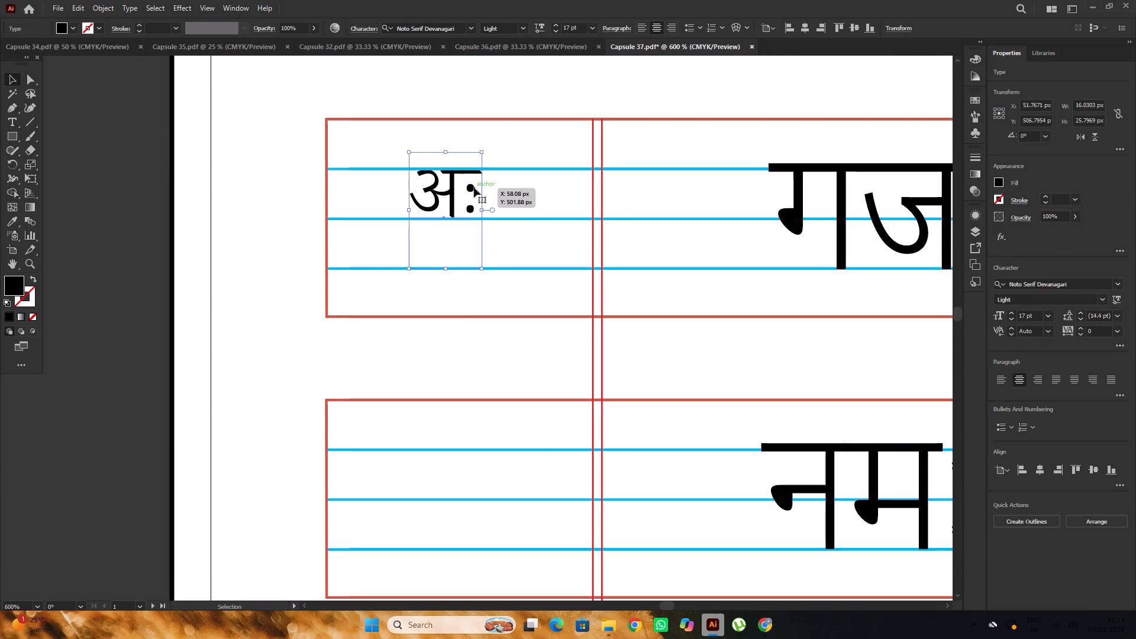
Bring the new अः to the front and align its headline with the row's top blue line.
{"action": "key", "text": "ctrl+shift+bracketright"}
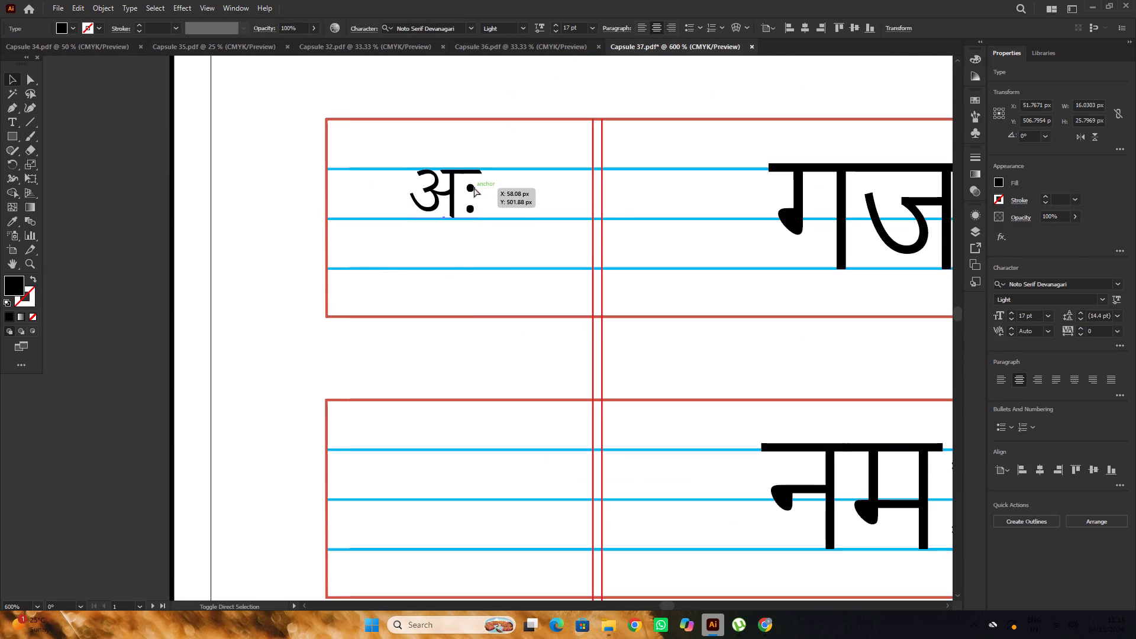
{"action": "key", "text": "ctrl+shift+bracketright"}
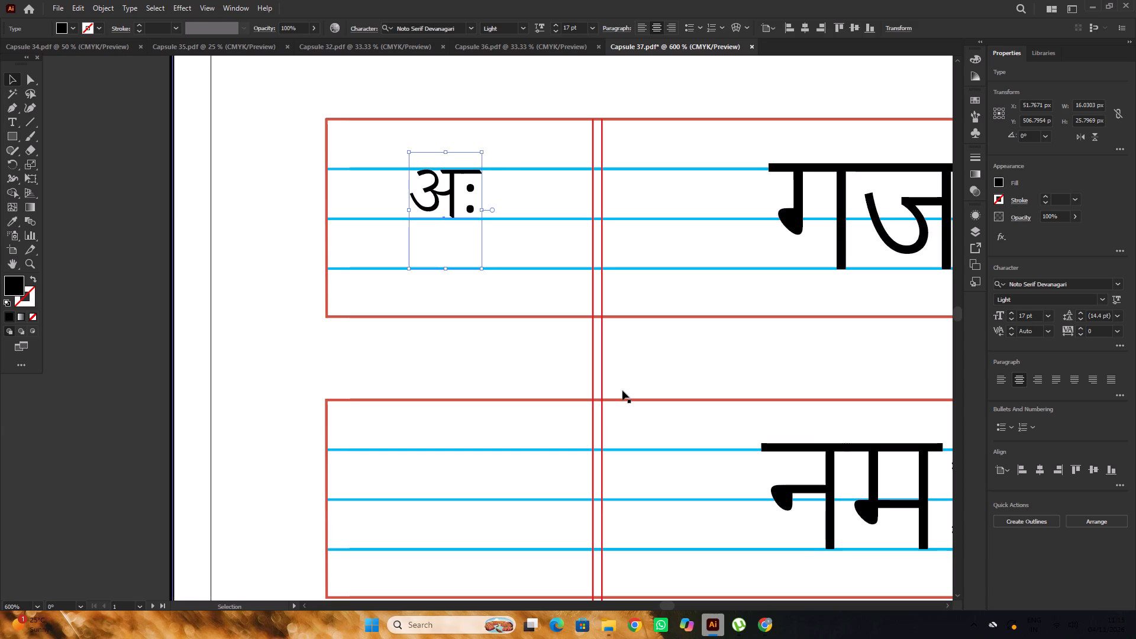
{"action": "key", "text": "ctrl+shift+bracketright"}
{"action": "scroll", "coordinate": [469, 186], "scroll_direction": "up", "scroll_amount": 2, "text": "alt"}
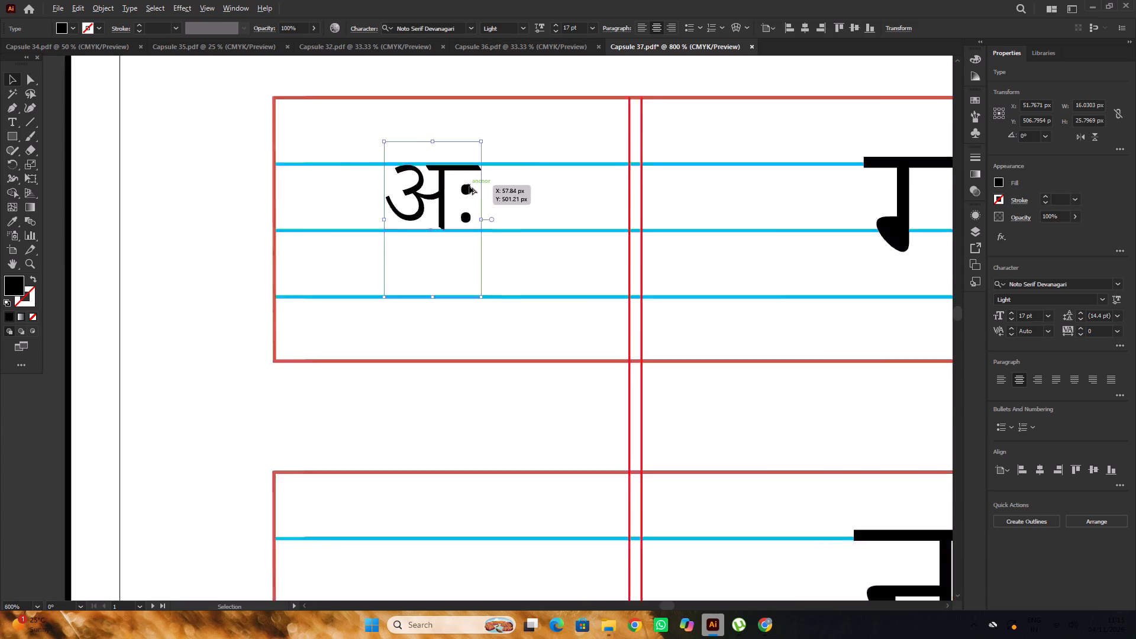
{"action": "scroll", "coordinate": [469, 186], "scroll_direction": "up", "scroll_amount": 1, "text": "alt"}
{"action": "left_click_drag", "start_coordinate": [465, 194], "coordinate": [473, 188]}
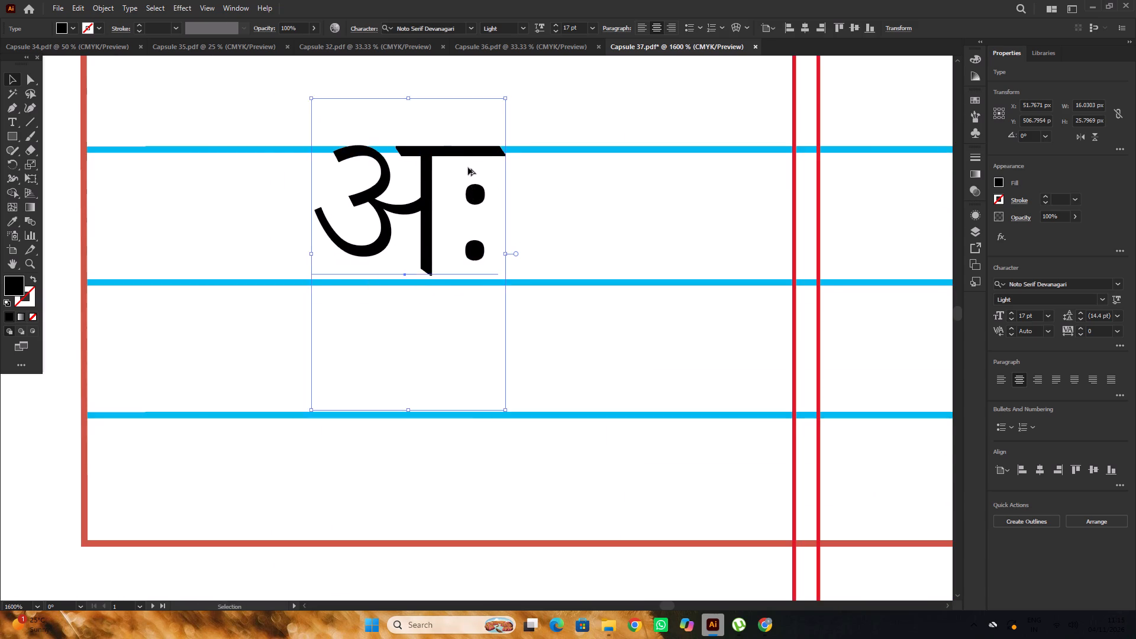
Enlarge the अः in the गजः row to about 34 pt and place its headline on the top blue line.
{"action": "scroll", "coordinate": [468, 167], "scroll_direction": "down", "scroll_amount": 3, "text": "alt"}
{"action": "left_click_drag", "start_coordinate": [478, 257], "coordinate": [485, 269], "text": "shift"}
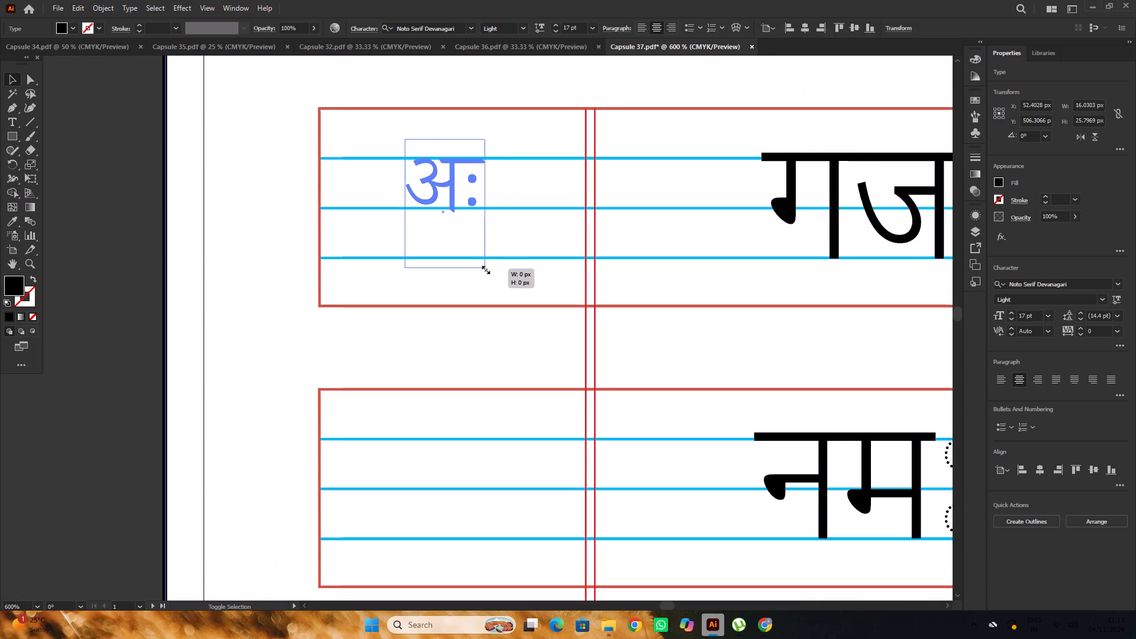
{"action": "left_click_drag", "start_coordinate": [485, 269], "coordinate": [550, 352], "text": "shift"}
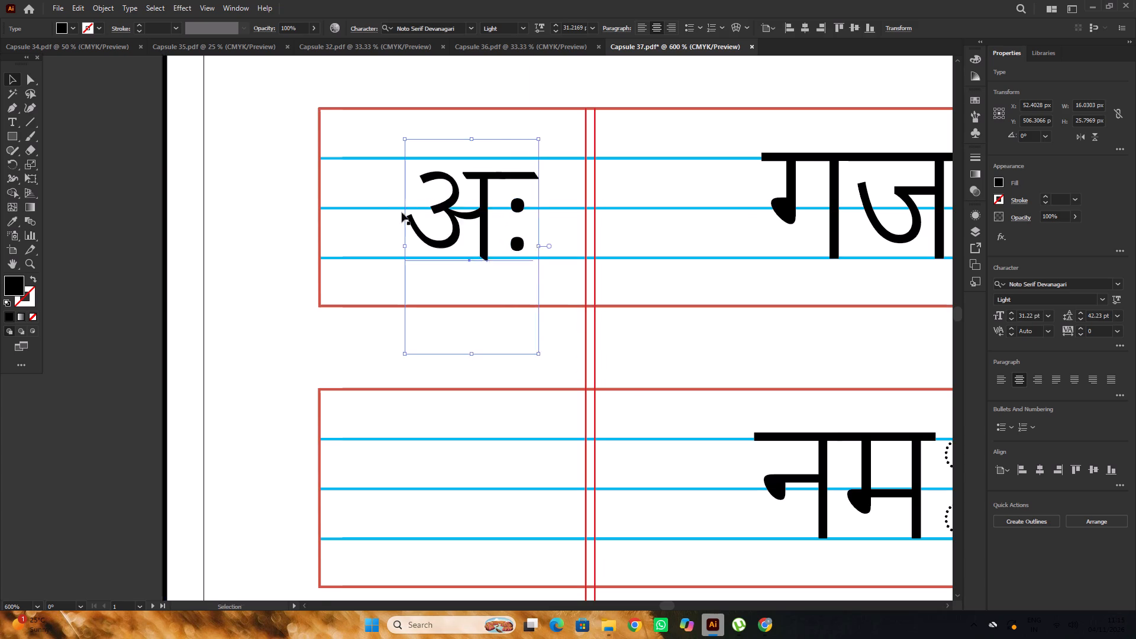
{"action": "scroll", "coordinate": [400, 211], "scroll_direction": "down", "scroll_amount": 3, "text": "alt"}
{"action": "scroll", "coordinate": [401, 198], "scroll_direction": "up", "scroll_amount": 4}
{"action": "left_click_drag", "start_coordinate": [416, 236], "coordinate": [399, 224]}
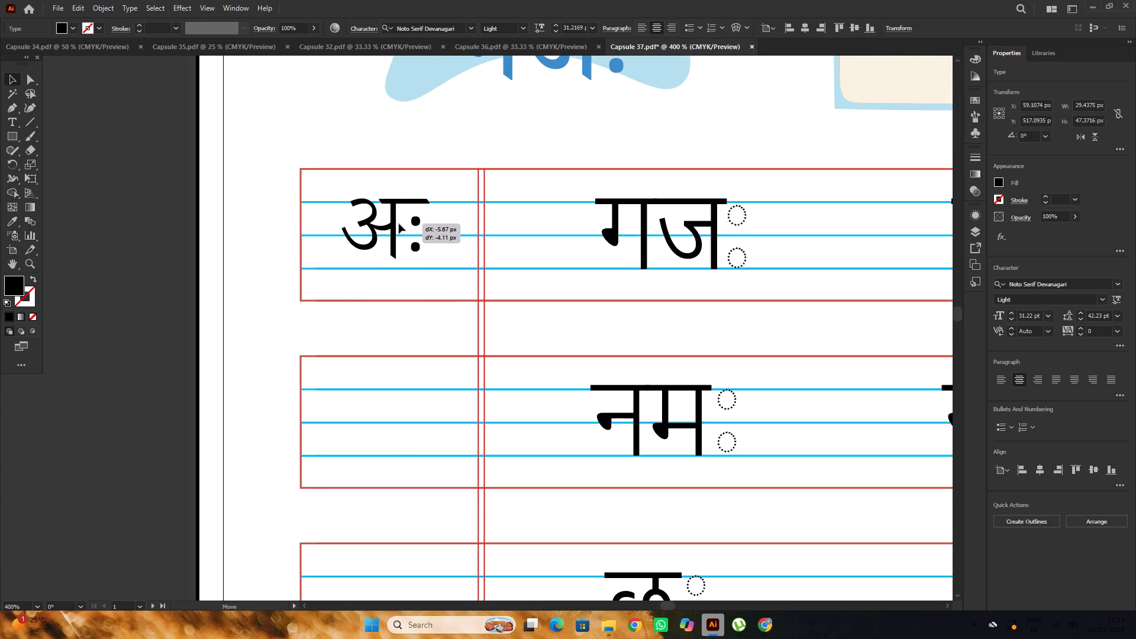
{"action": "left_click_drag", "start_coordinate": [399, 224], "coordinate": [398, 224]}
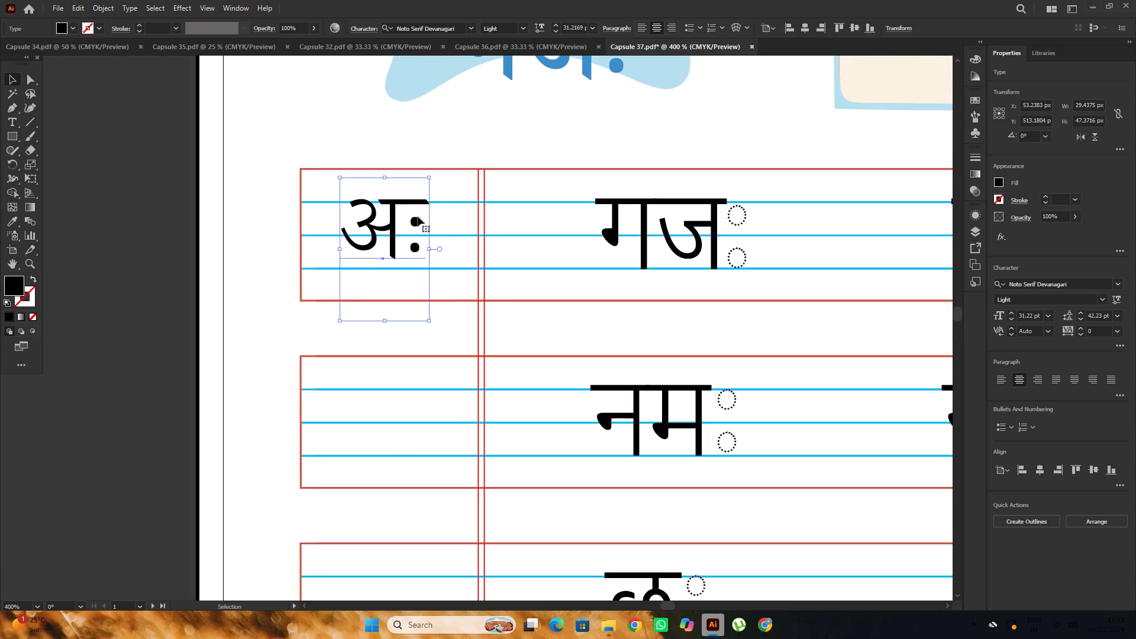
{"action": "left_click_drag", "start_coordinate": [427, 322], "coordinate": [437, 334], "text": "shift"}
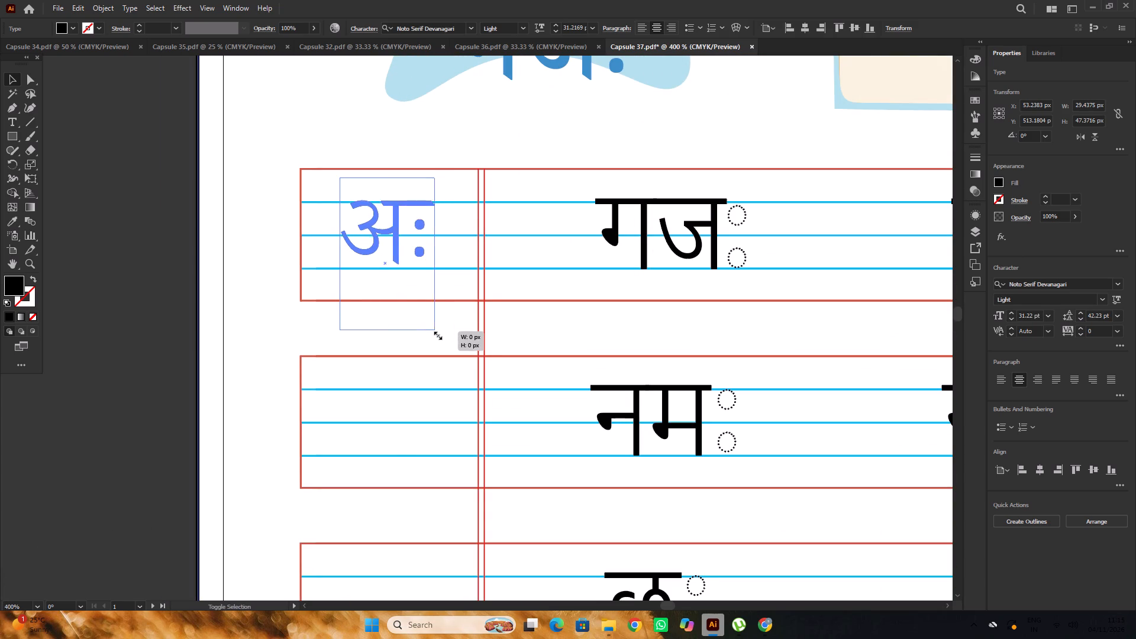
{"action": "left_click_drag", "start_coordinate": [437, 334], "coordinate": [443, 335], "text": "shift"}
{"action": "scroll", "coordinate": [403, 253], "scroll_direction": "down", "scroll_amount": 2, "text": "alt"}
{"action": "left_click", "coordinate": [270, 209]}
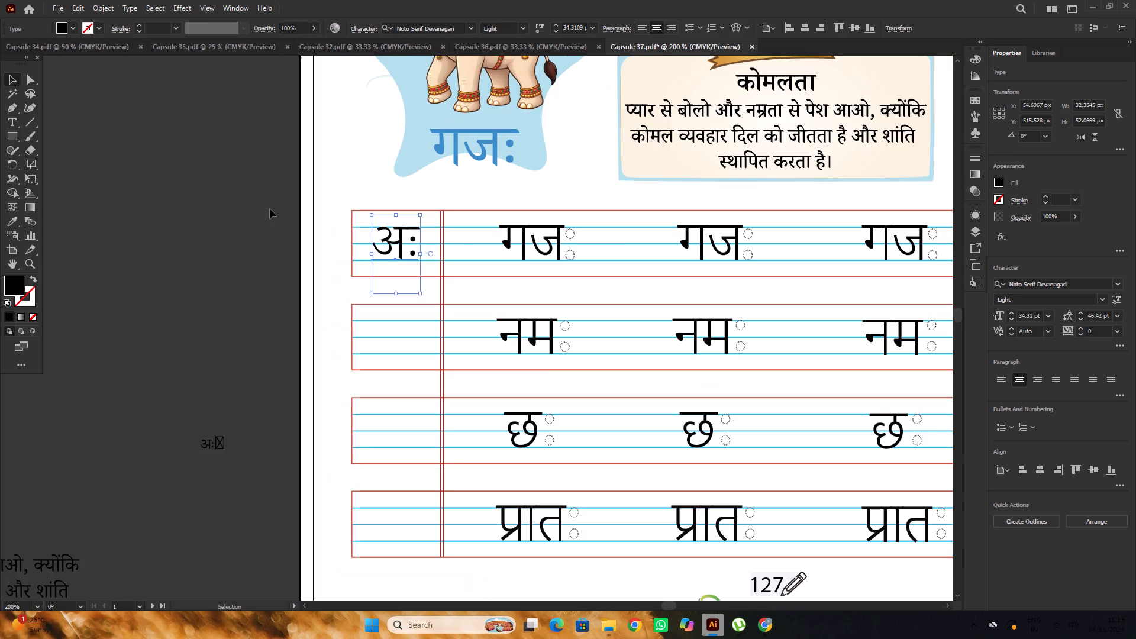
Fine-tune the गजः row's अः, enlarging it slightly to about 35 pt to fit between the writing lines.
{"action": "scroll", "coordinate": [270, 209], "scroll_direction": "down", "scroll_amount": 3, "text": "alt"}
{"action": "scroll", "coordinate": [303, 226], "scroll_direction": "up", "scroll_amount": 3, "text": "alt"}
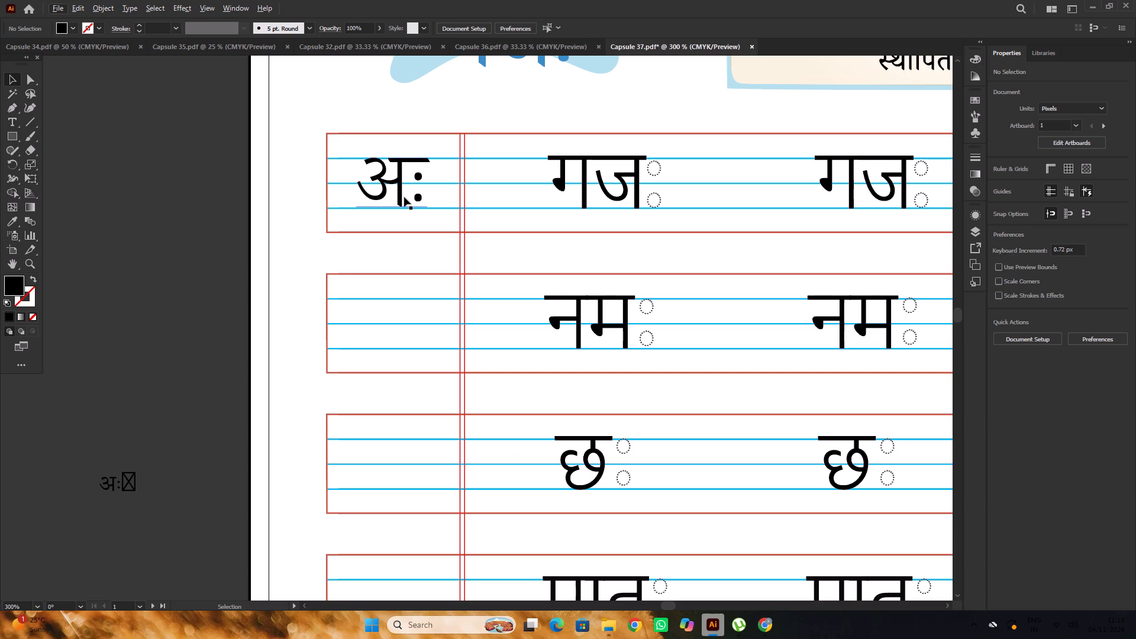
{"action": "scroll", "coordinate": [407, 202], "scroll_direction": "up", "scroll_amount": 2, "text": "alt"}
{"action": "scroll", "coordinate": [412, 156], "scroll_direction": "up", "scroll_amount": 6}
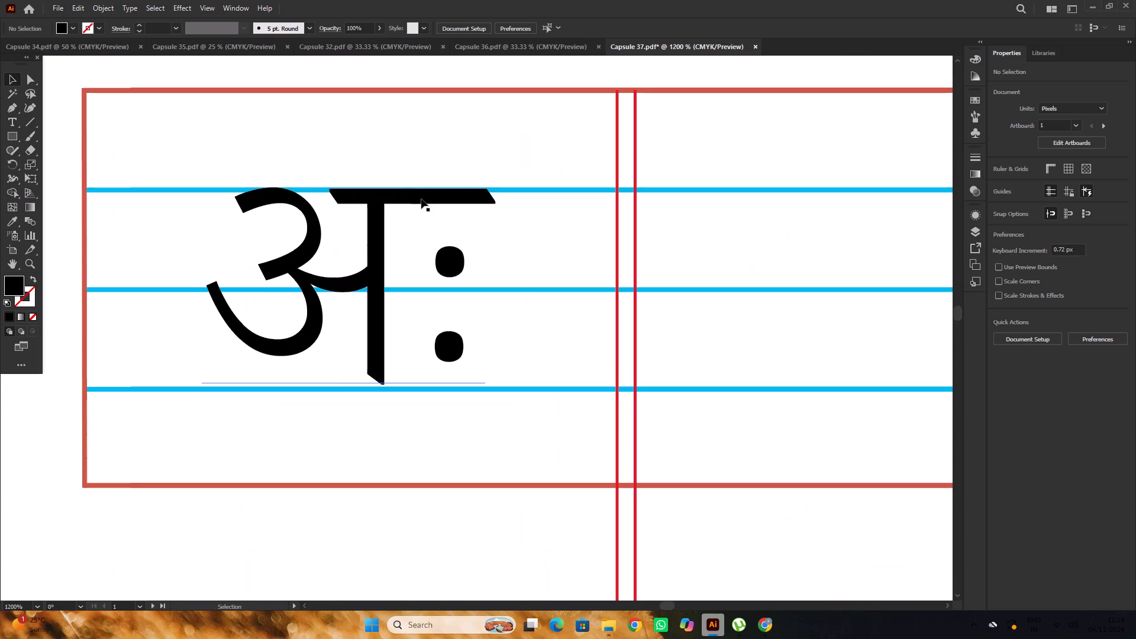
{"action": "left_click", "coordinate": [421, 199]}
{"action": "scroll", "coordinate": [418, 177], "scroll_direction": "down", "scroll_amount": 3, "text": "alt"}
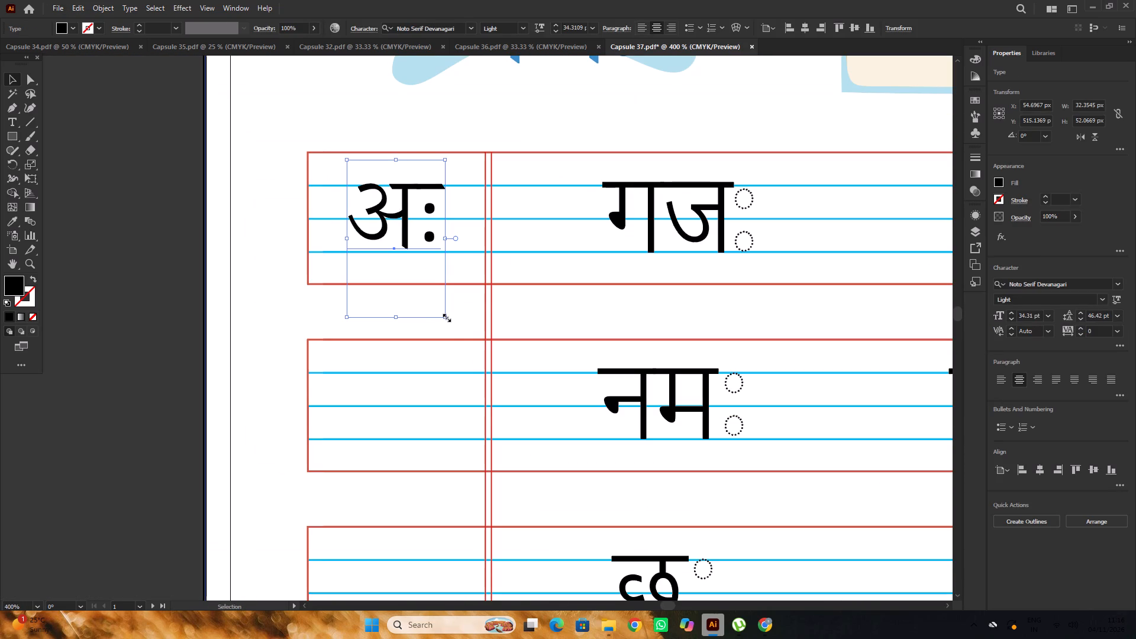
{"action": "left_click", "coordinate": [446, 317], "text": "shift"}
{"action": "scroll", "coordinate": [376, 167], "scroll_direction": "down", "scroll_amount": 5, "text": "alt"}
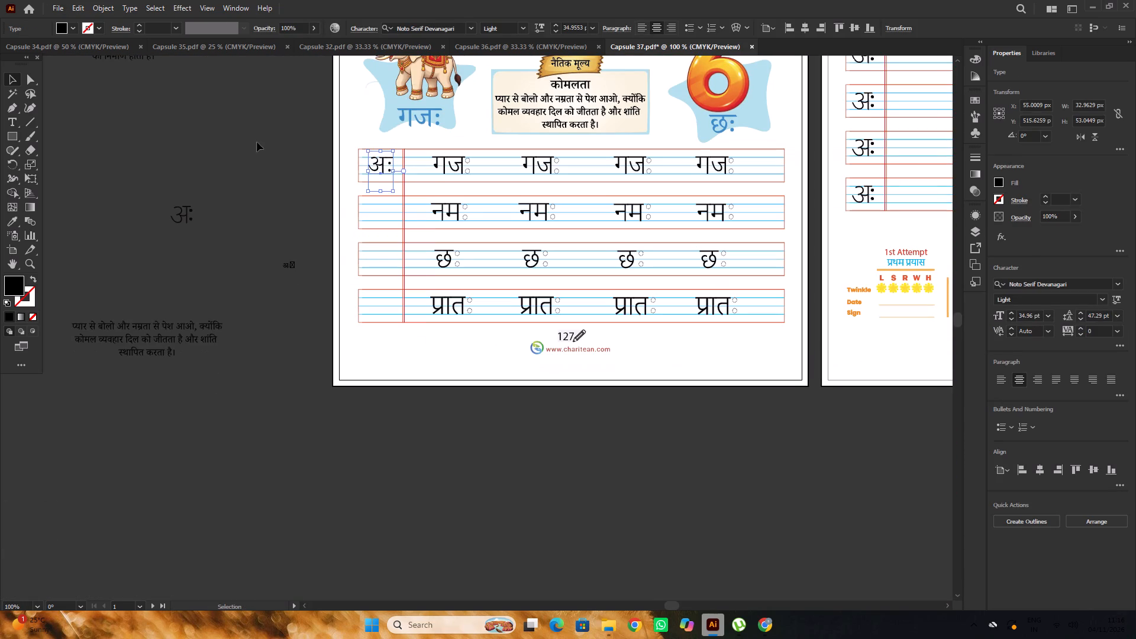
{"action": "left_click", "coordinate": [257, 142]}
Duplicate the अः straight down into the empty first cell of the नमः practice row.
{"action": "scroll", "coordinate": [362, 180], "scroll_direction": "up", "scroll_amount": 3, "text": "alt"}
{"action": "left_click_drag", "start_coordinate": [424, 159], "coordinate": [432, 302], "text": "alt"}
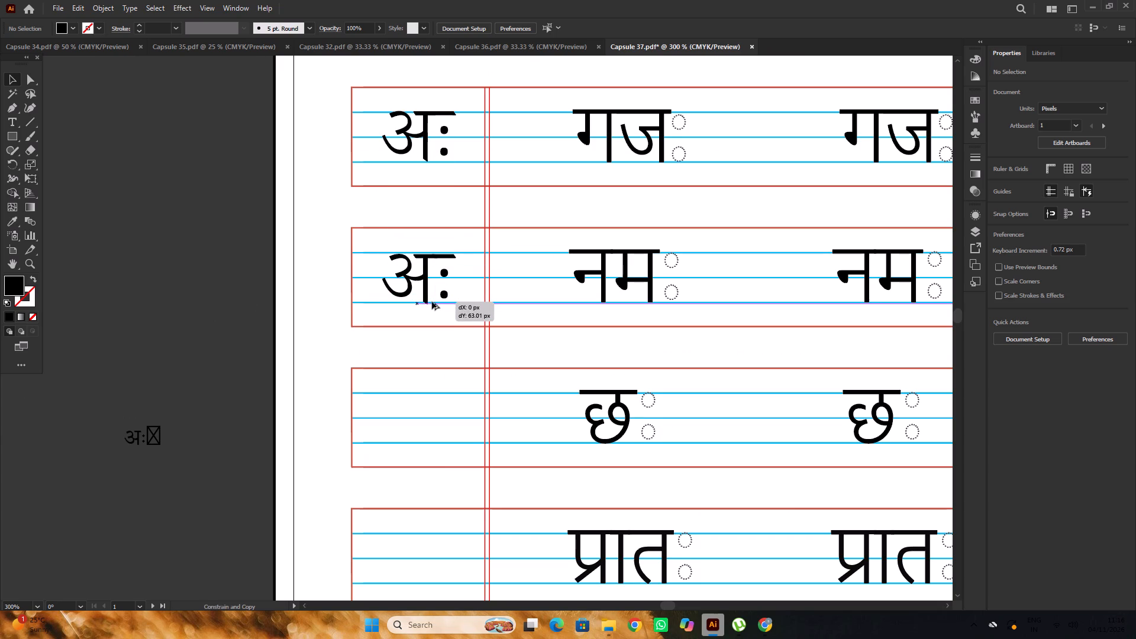
{"action": "left_click_drag", "start_coordinate": [432, 302], "coordinate": [431, 299], "text": "alt"}
{"action": "scroll", "coordinate": [337, 229], "scroll_direction": "down", "scroll_amount": 3, "text": "alt"}
{"action": "left_click", "coordinate": [292, 184]}
{"action": "scroll", "coordinate": [292, 184], "scroll_direction": "down", "scroll_amount": 5}
Duplicate the अः into the first cell of the छः row and enlarge the copy to about 35.4 pt.
{"action": "scroll", "coordinate": [354, 194], "scroll_direction": "up", "scroll_amount": 2, "text": "alt"}
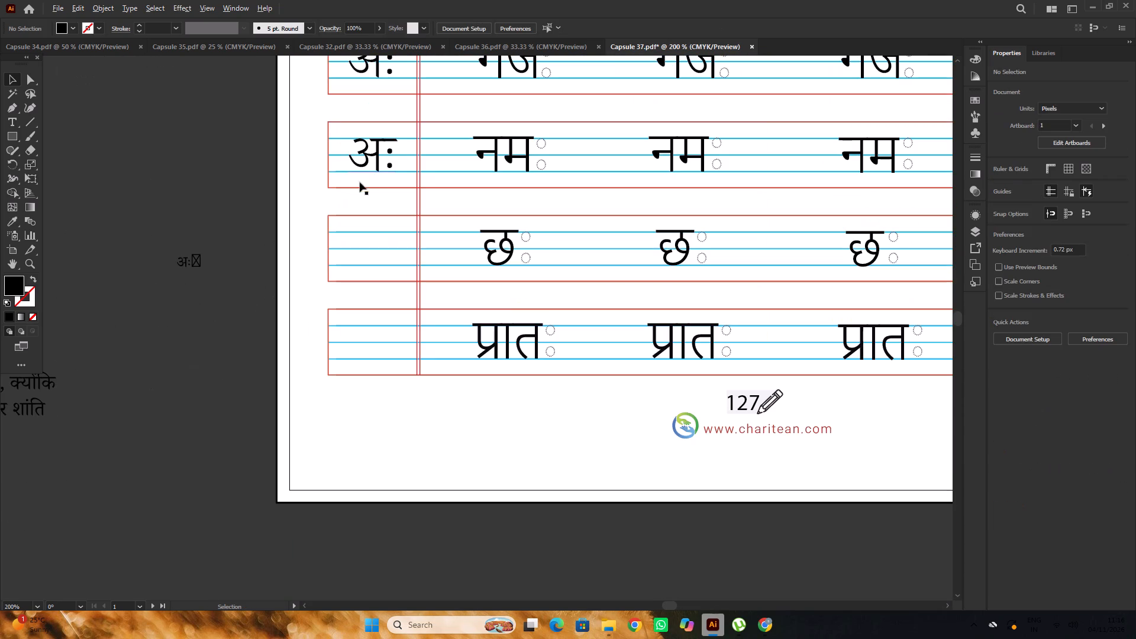
{"action": "left_click_drag", "start_coordinate": [380, 161], "coordinate": [379, 254], "text": "alt"}
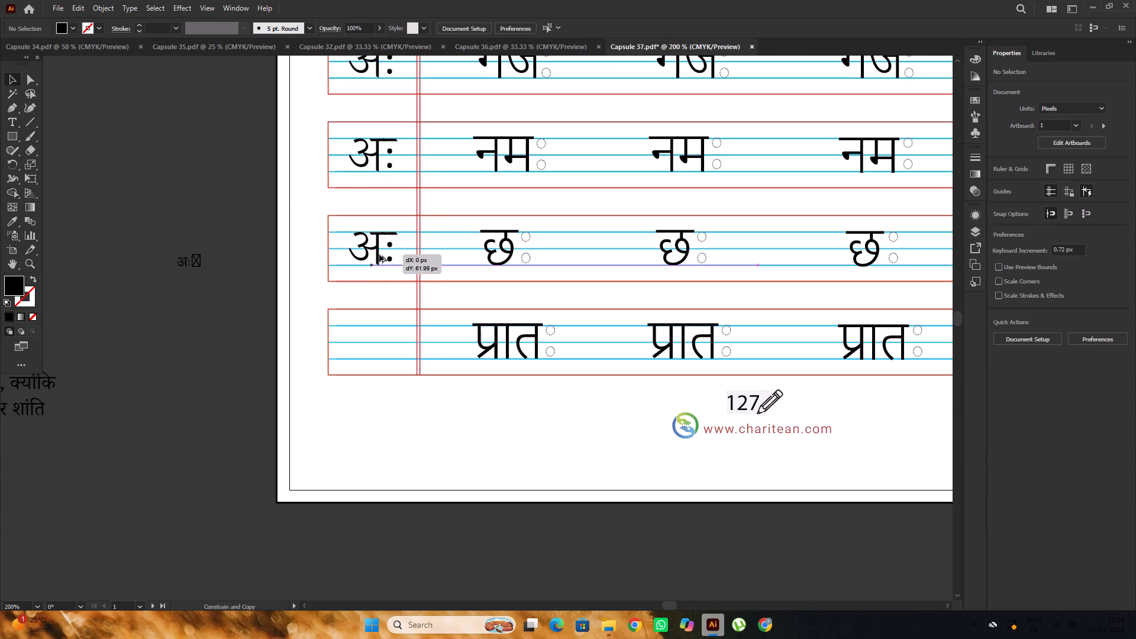
{"action": "left_click_drag", "start_coordinate": [379, 254], "coordinate": [380, 253], "text": "alt"}
{"action": "scroll", "coordinate": [385, 252], "scroll_direction": "up", "scroll_amount": 4}
{"action": "scroll", "coordinate": [391, 244], "scroll_direction": "down", "scroll_amount": 5}
{"action": "scroll", "coordinate": [391, 244], "scroll_direction": "up", "scroll_amount": 1, "text": "alt"}
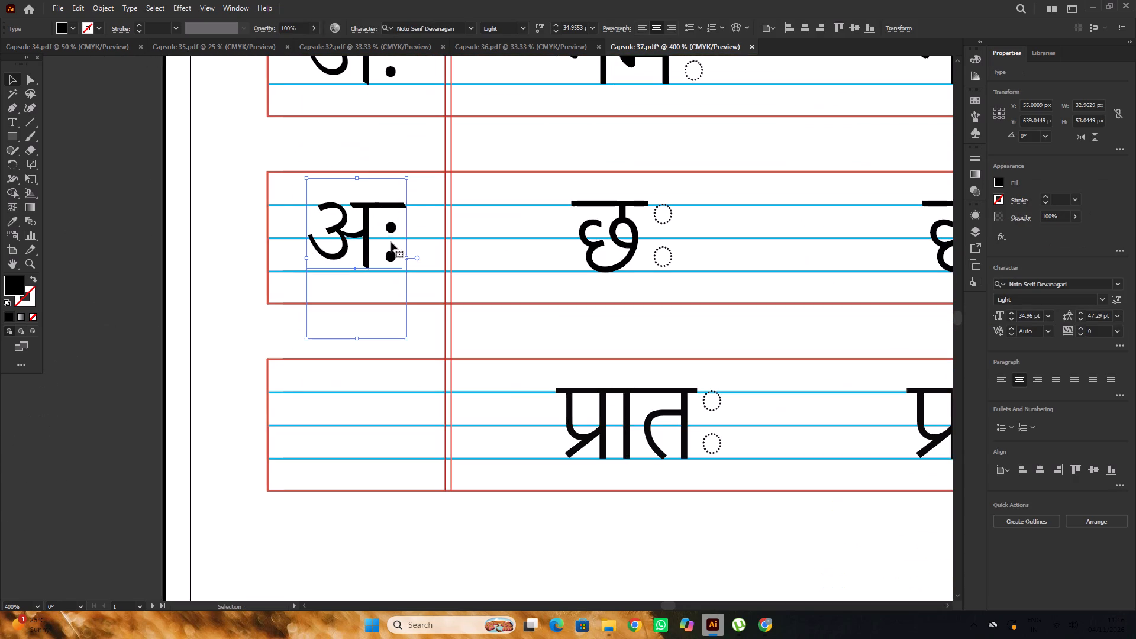
{"action": "scroll", "coordinate": [392, 235], "scroll_direction": "up", "scroll_amount": 2}
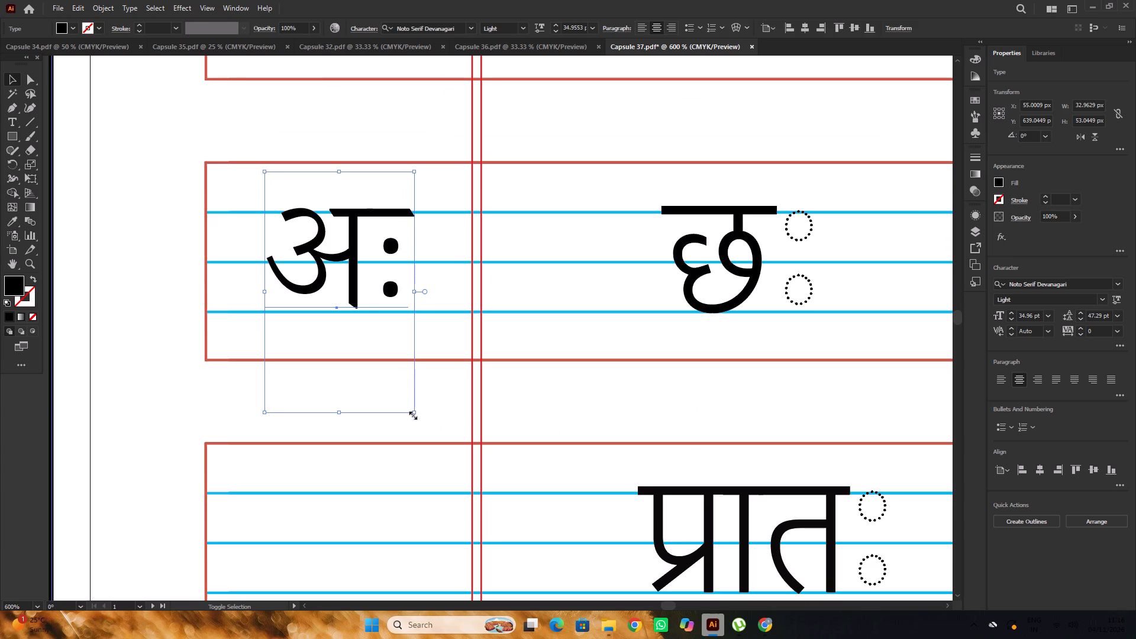
{"action": "left_click_drag", "start_coordinate": [412, 414], "coordinate": [416, 422], "text": "shift"}
Duplicate the अः into the first cell of the प्रातः row and align it with that row's lines.
{"action": "scroll", "coordinate": [386, 283], "scroll_direction": "down", "scroll_amount": 5, "text": "alt"}
{"action": "left_click_drag", "start_coordinate": [377, 282], "coordinate": [379, 324], "text": "alt"}
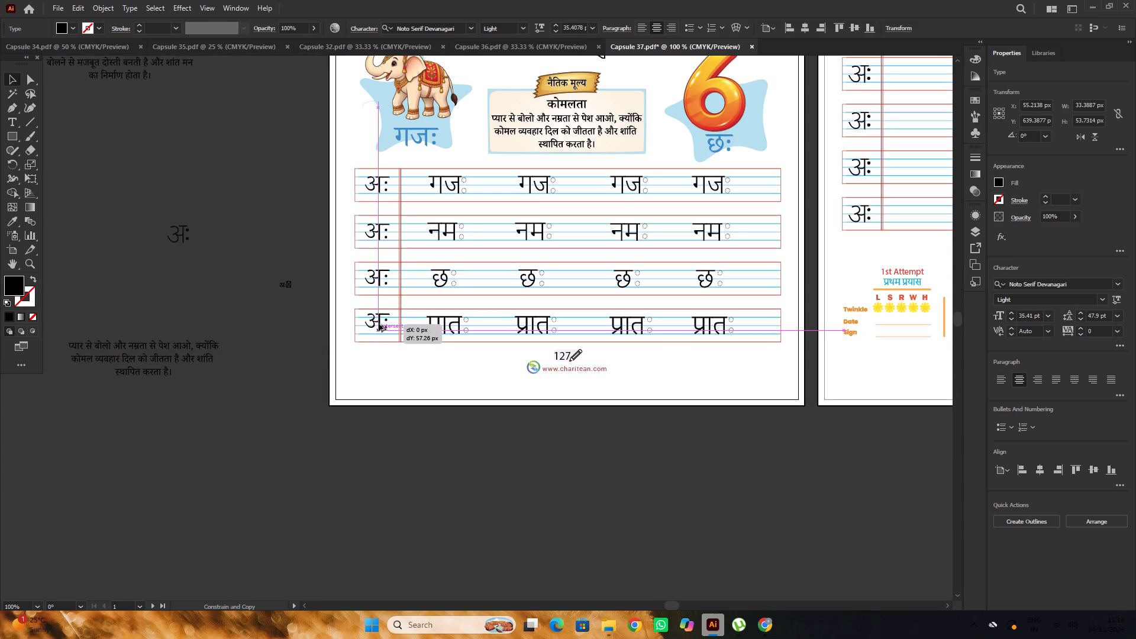
{"action": "left_click_drag", "start_coordinate": [379, 324], "coordinate": [379, 330], "text": "alt"}
{"action": "scroll", "coordinate": [381, 325], "scroll_direction": "up", "scroll_amount": 6, "text": "alt"}
{"action": "left_click_drag", "start_coordinate": [368, 340], "coordinate": [369, 322]}
{"action": "scroll", "coordinate": [369, 317], "scroll_direction": "down", "scroll_amount": 6, "text": "alt"}
{"action": "left_click", "coordinate": [265, 231]}
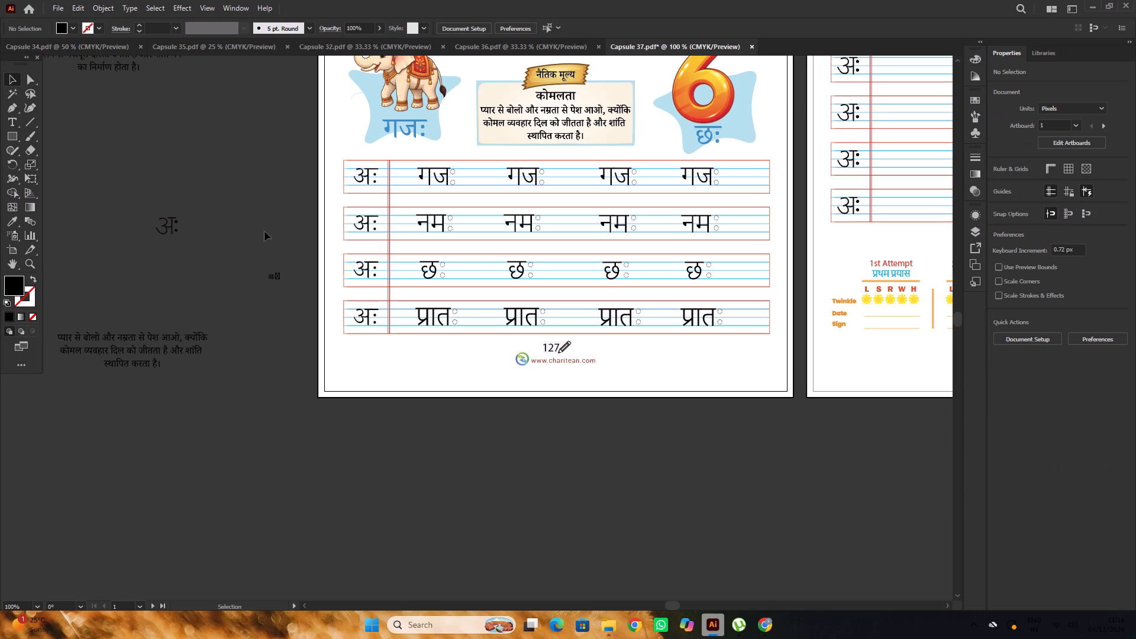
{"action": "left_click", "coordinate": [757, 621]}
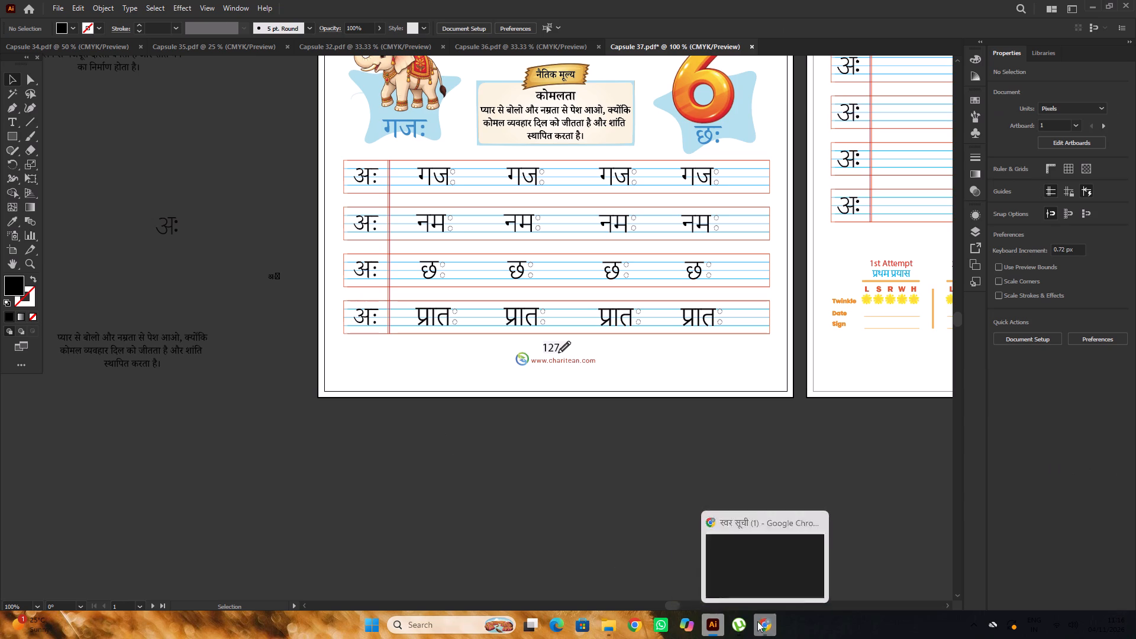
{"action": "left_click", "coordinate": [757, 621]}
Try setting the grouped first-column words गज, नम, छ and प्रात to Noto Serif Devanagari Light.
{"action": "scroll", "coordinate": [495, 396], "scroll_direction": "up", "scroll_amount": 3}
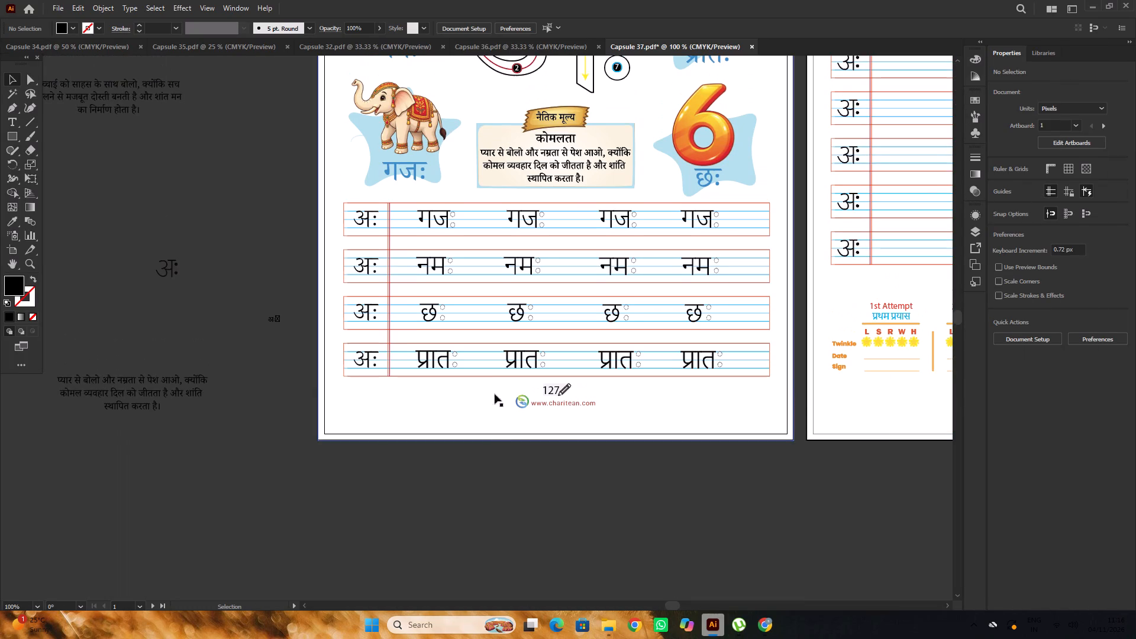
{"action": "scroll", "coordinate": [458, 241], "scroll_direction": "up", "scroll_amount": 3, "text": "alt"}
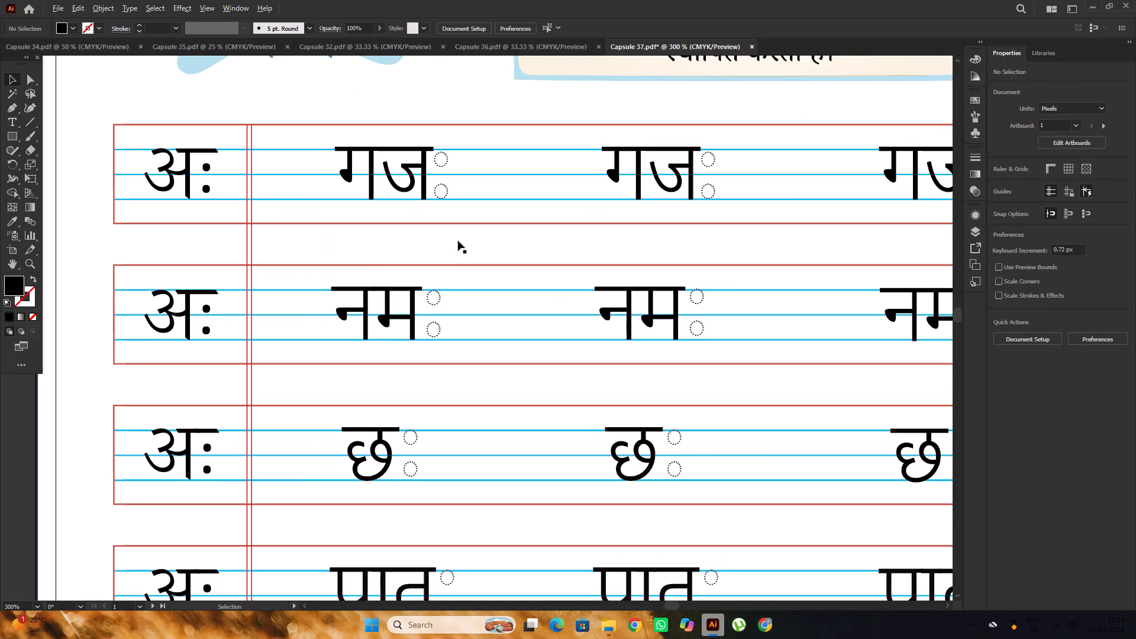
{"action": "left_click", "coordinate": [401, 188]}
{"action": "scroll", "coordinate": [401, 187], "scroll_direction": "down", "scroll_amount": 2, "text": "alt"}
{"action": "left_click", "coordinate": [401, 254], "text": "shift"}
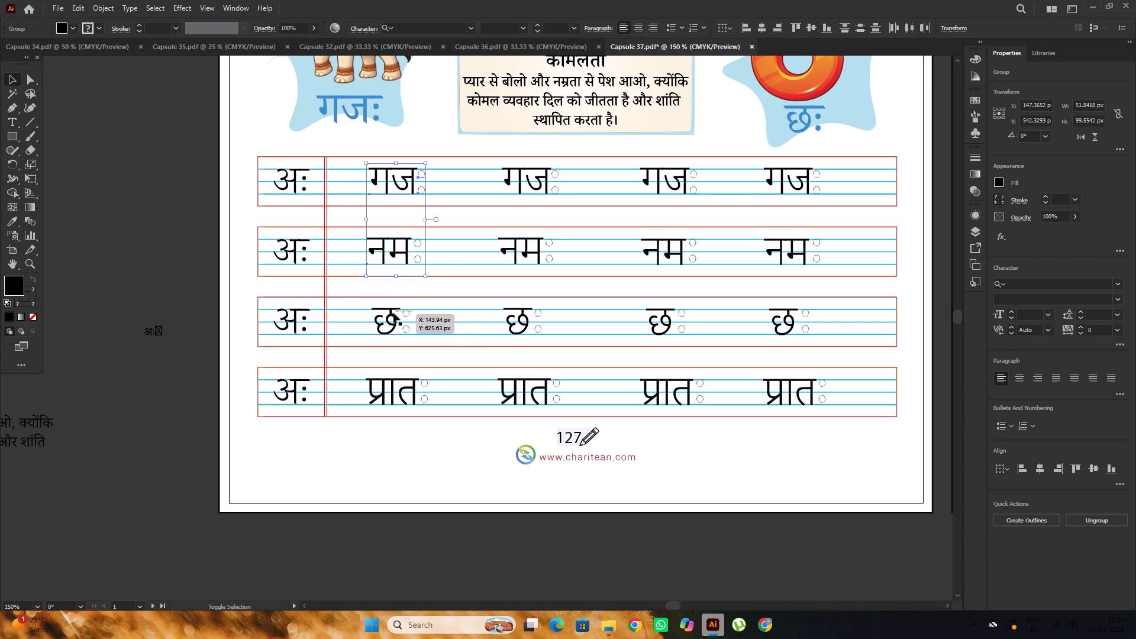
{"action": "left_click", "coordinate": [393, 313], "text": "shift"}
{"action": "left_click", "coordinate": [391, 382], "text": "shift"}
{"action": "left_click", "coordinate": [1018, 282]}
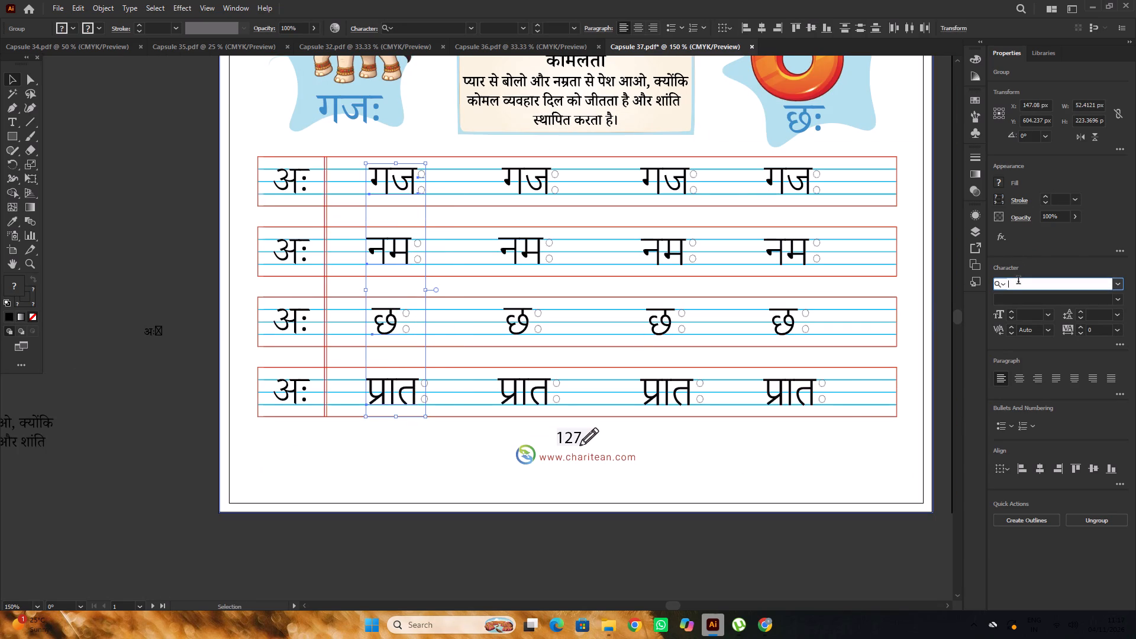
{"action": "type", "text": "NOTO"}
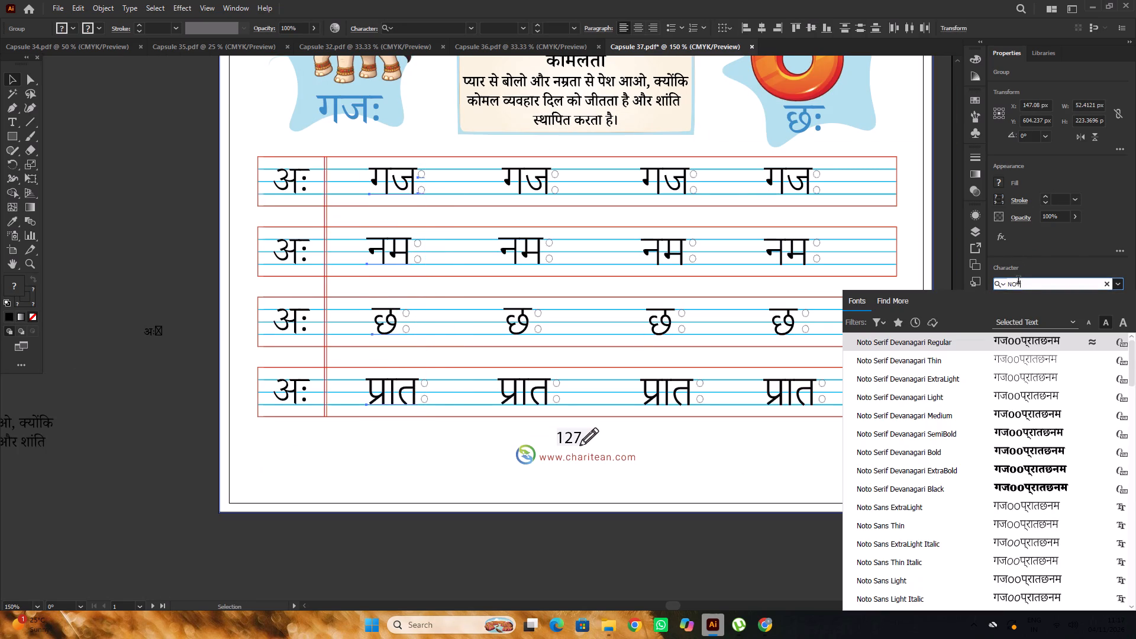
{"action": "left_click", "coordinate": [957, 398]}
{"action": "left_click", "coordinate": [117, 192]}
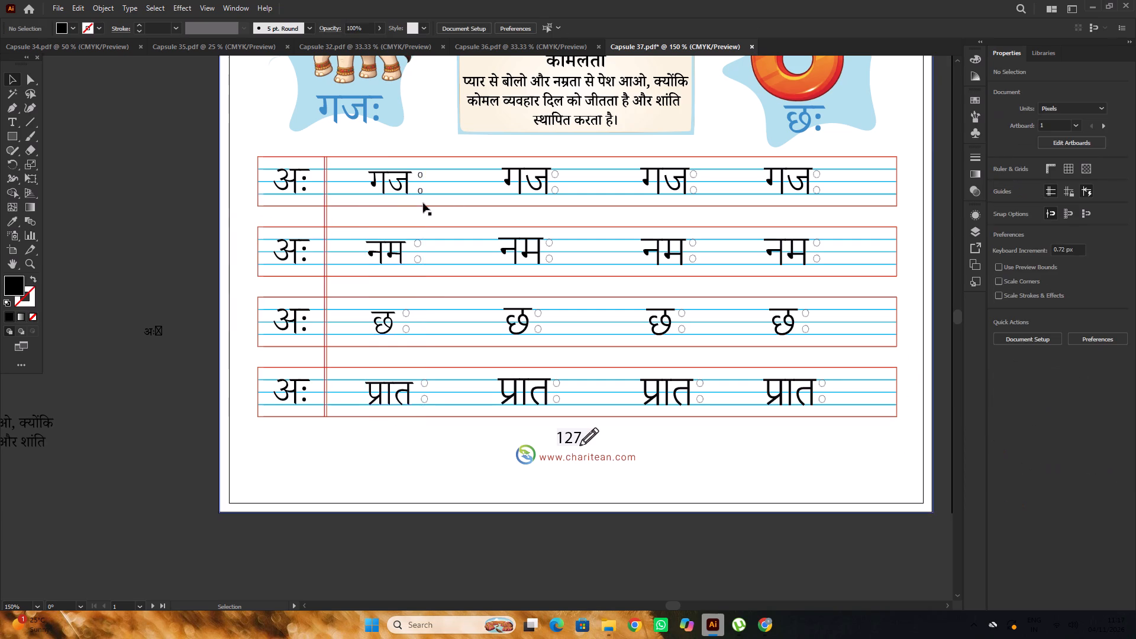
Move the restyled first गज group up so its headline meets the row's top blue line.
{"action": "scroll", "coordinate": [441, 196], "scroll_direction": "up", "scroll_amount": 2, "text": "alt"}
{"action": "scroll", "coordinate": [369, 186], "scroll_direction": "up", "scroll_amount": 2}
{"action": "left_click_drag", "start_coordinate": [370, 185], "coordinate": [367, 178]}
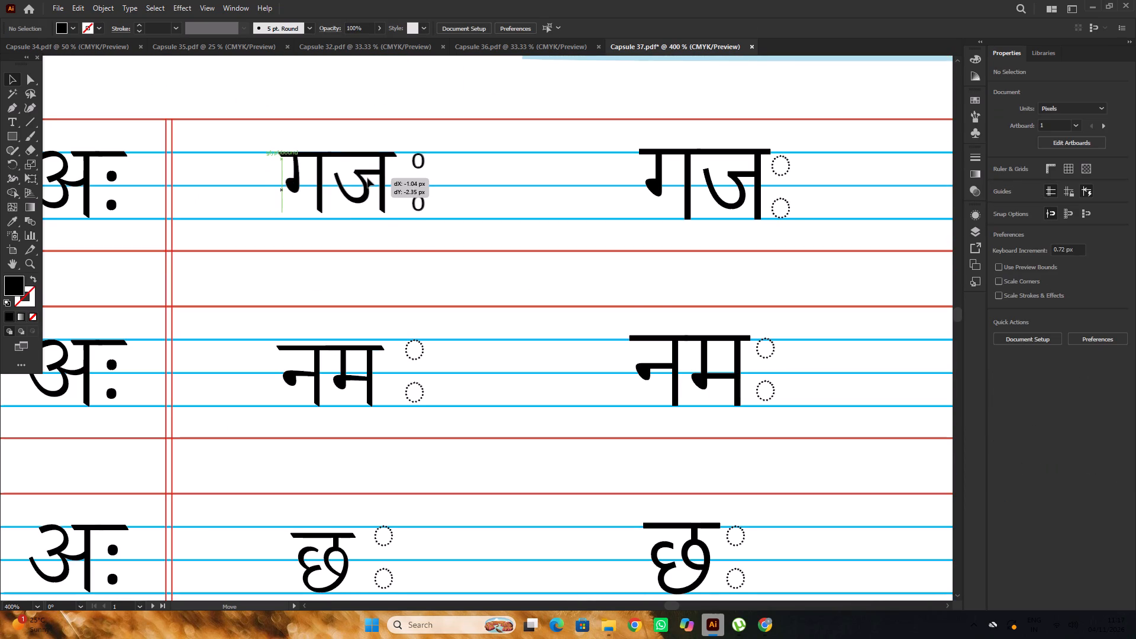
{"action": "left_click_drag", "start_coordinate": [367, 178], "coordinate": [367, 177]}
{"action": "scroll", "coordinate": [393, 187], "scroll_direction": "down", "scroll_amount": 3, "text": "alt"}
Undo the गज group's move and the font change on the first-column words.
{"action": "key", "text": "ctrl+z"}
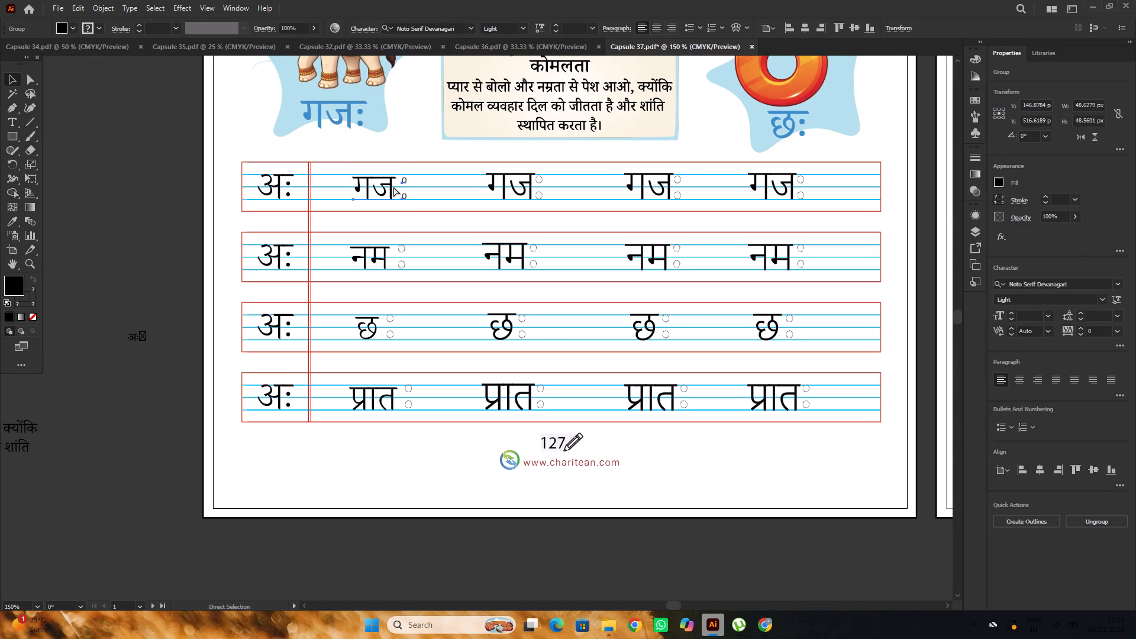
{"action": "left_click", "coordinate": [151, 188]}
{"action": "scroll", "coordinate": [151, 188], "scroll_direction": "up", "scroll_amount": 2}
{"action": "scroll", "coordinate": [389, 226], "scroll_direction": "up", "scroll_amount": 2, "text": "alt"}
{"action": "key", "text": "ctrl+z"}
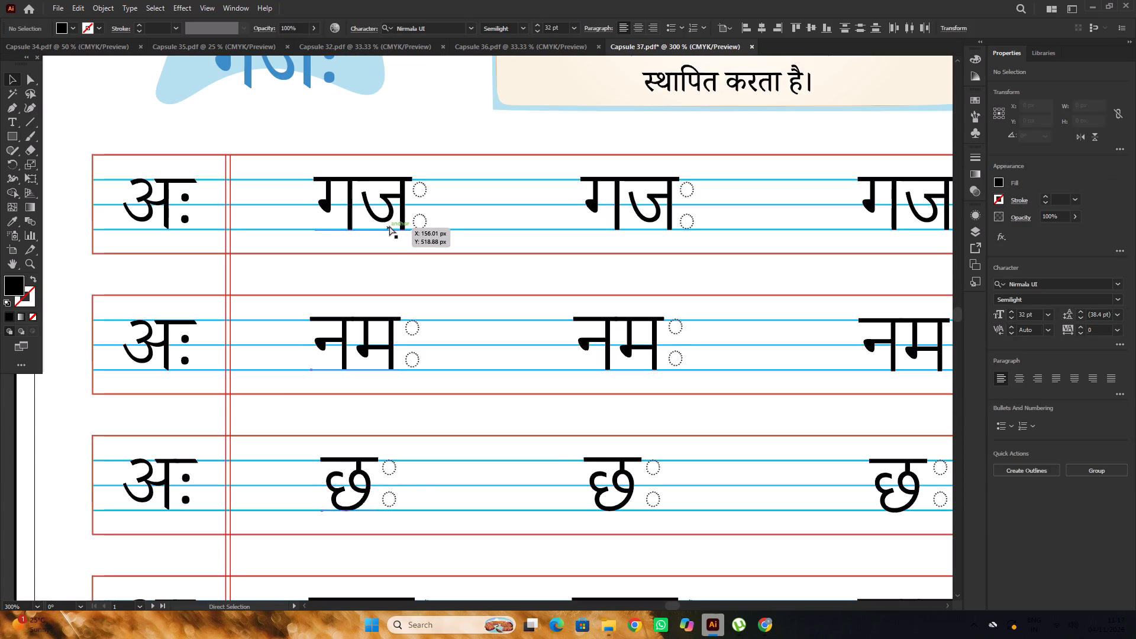
Ungroup the first गज in the गजः row from its dotted visarga circles.
{"action": "left_click", "coordinate": [389, 205]}
{"action": "right_click", "coordinate": [389, 205]}
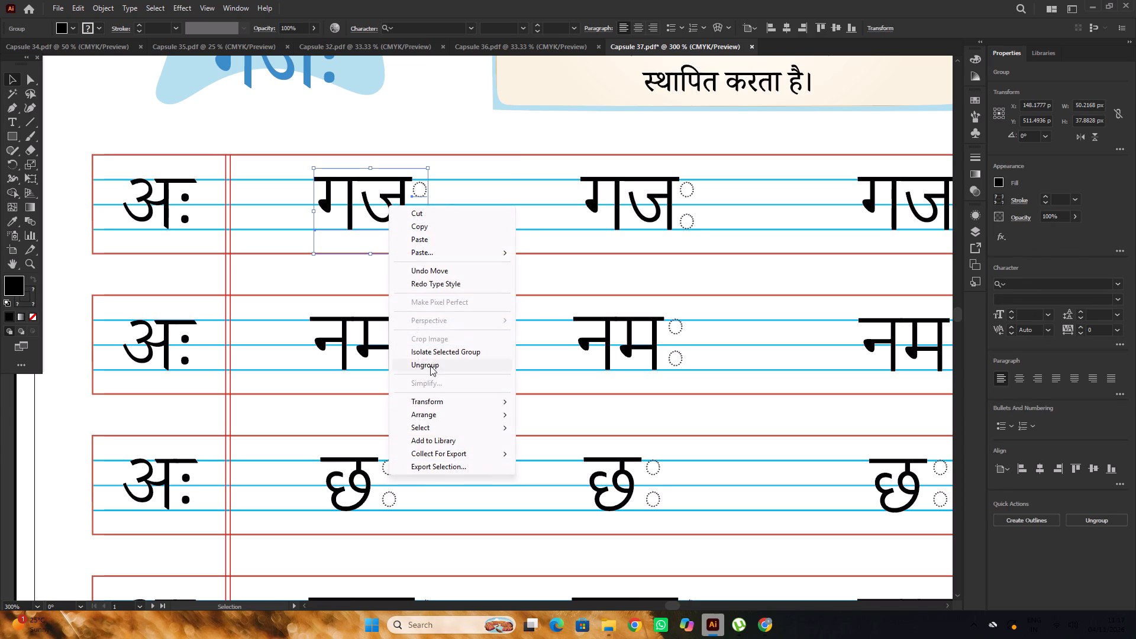
{"action": "left_click", "coordinate": [430, 364]}
{"action": "left_click", "coordinate": [407, 273]}
{"action": "left_click", "coordinate": [381, 215]}
{"action": "scroll", "coordinate": [381, 215], "scroll_direction": "down", "scroll_amount": 2, "text": "alt"}
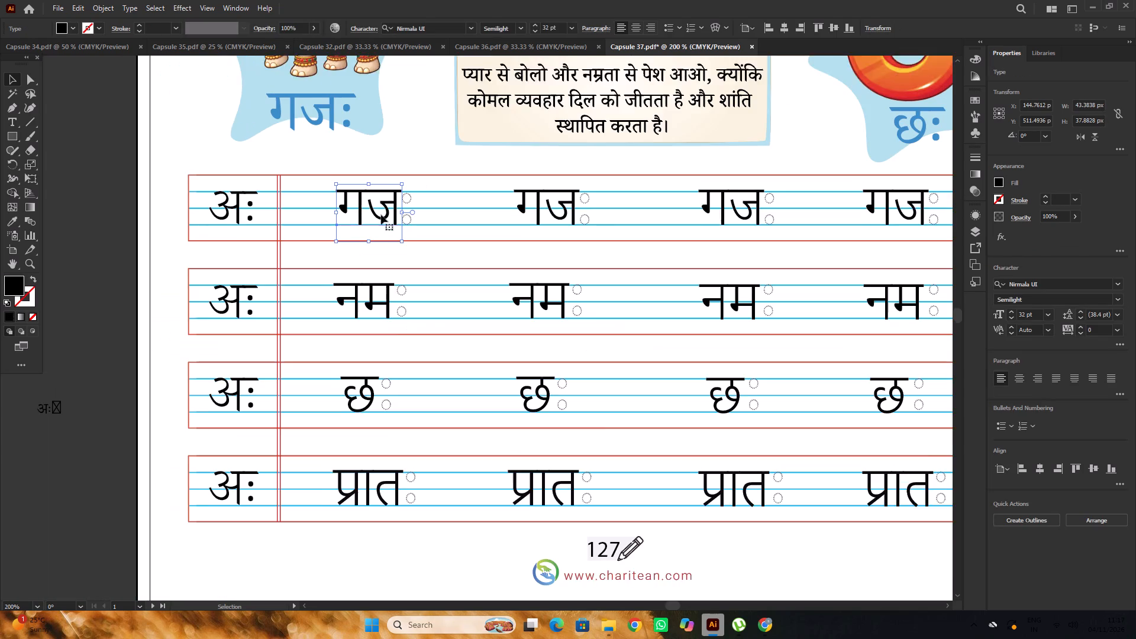
{"action": "scroll", "coordinate": [381, 215], "scroll_direction": "down", "scroll_amount": 1, "text": "alt"}
{"action": "left_click", "coordinate": [124, 188]}
Ungroup the first नम, छ and प्रात word groups in the lower three practice rows.
{"action": "left_click", "coordinate": [375, 277]}
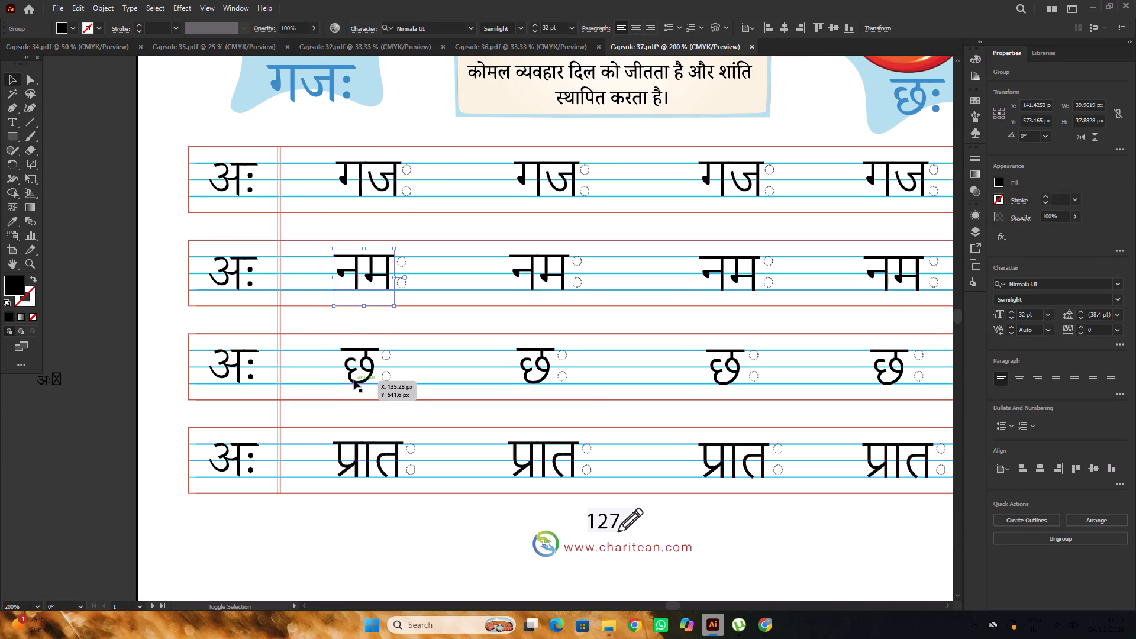
{"action": "left_click", "coordinate": [353, 379], "text": "shift"}
{"action": "left_click", "coordinate": [360, 459], "text": "shift"}
{"action": "right_click", "coordinate": [364, 424]}
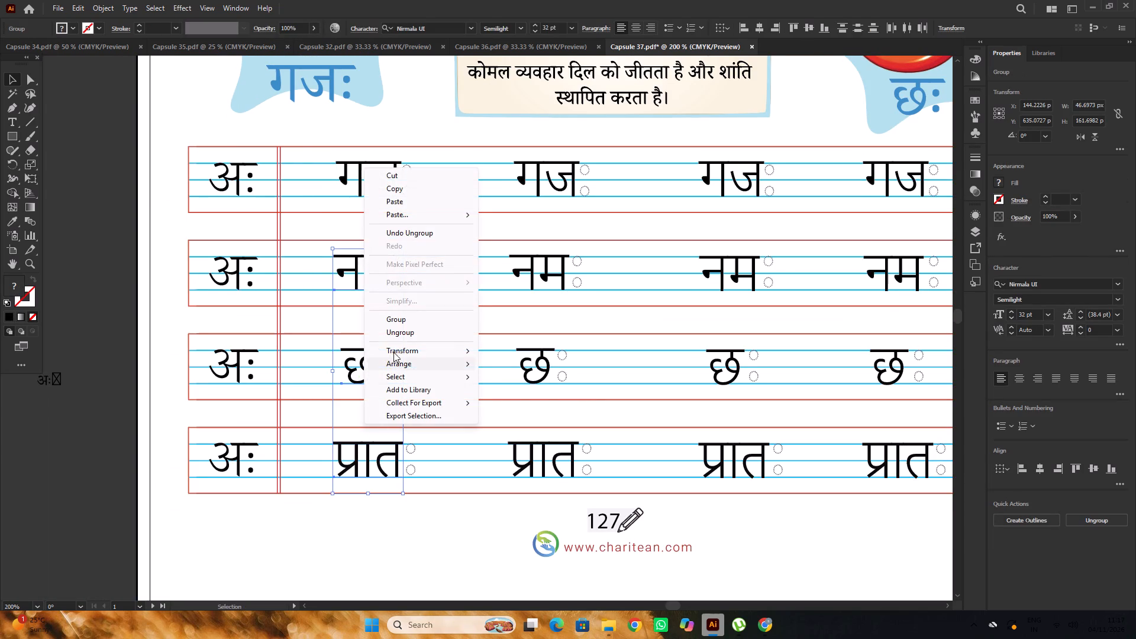
{"action": "left_click", "coordinate": [408, 330]}
{"action": "left_click", "coordinate": [115, 285]}
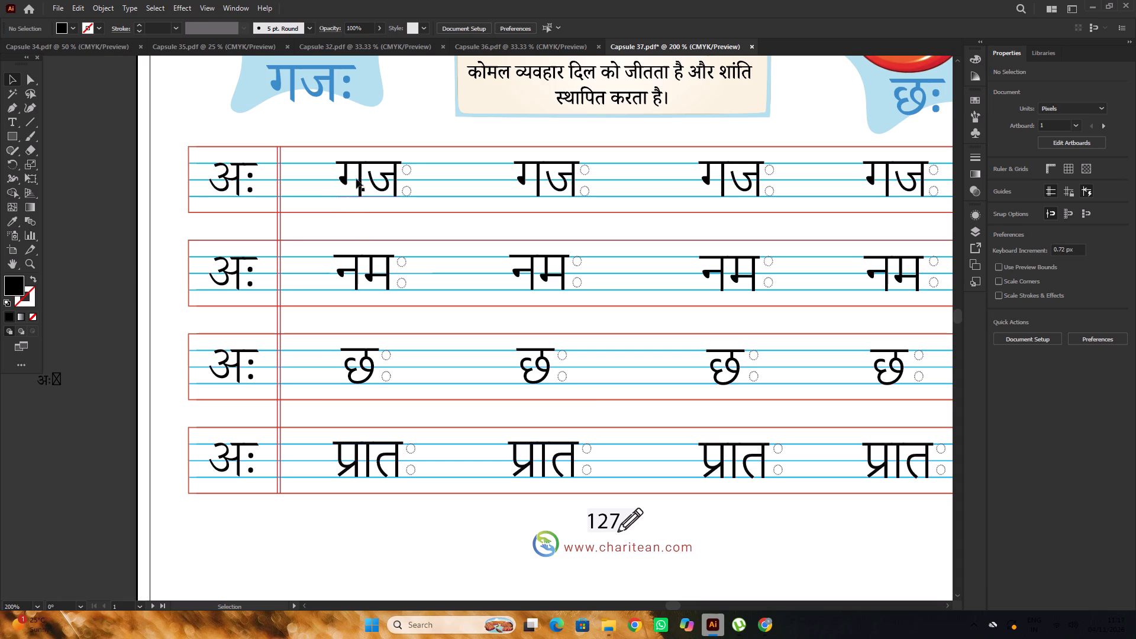
Set the first गज, नम, छ and प्रात words in the four practice rows to Noto Serif Devanagari Light.
{"action": "left_click", "coordinate": [362, 176]}
{"action": "left_click", "coordinate": [362, 289], "text": "shift"}
{"action": "left_click", "coordinate": [370, 365], "text": "shift"}
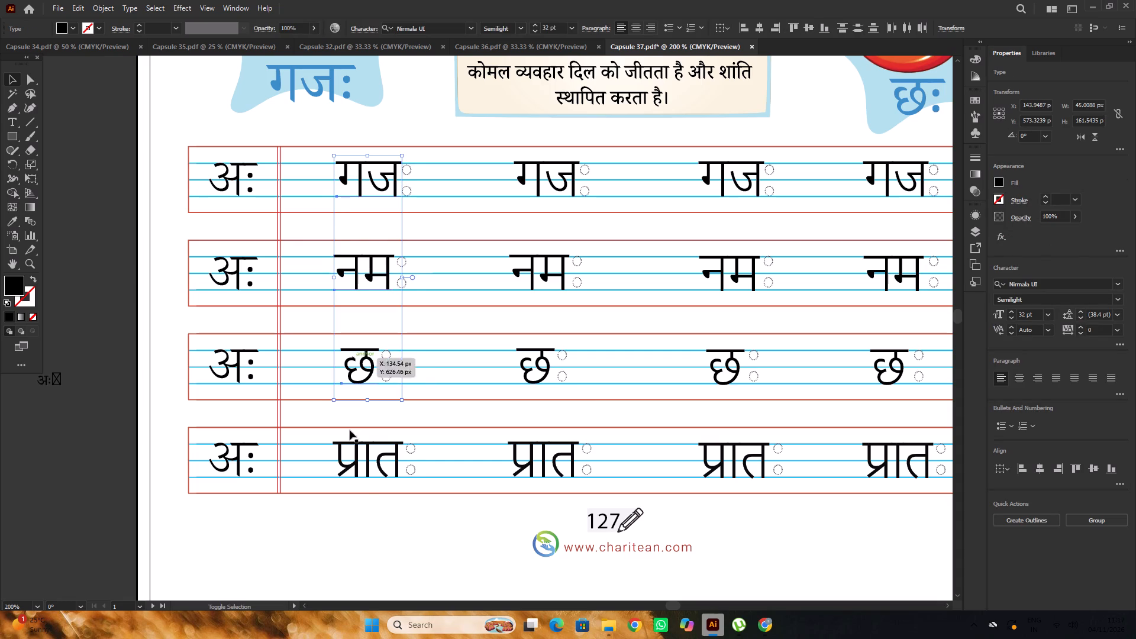
{"action": "left_click", "coordinate": [352, 464], "text": "shift"}
{"action": "left_click", "coordinate": [1065, 288]}
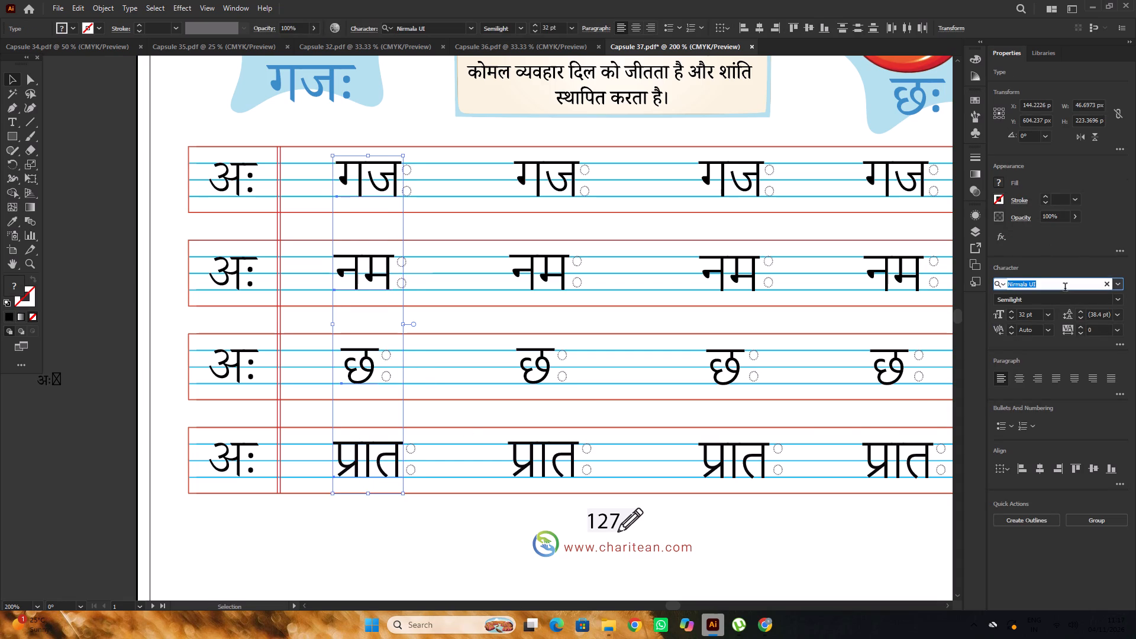
{"action": "key", "text": "n"}
{"action": "key", "text": "o"}
{"action": "key", "text": "t"}
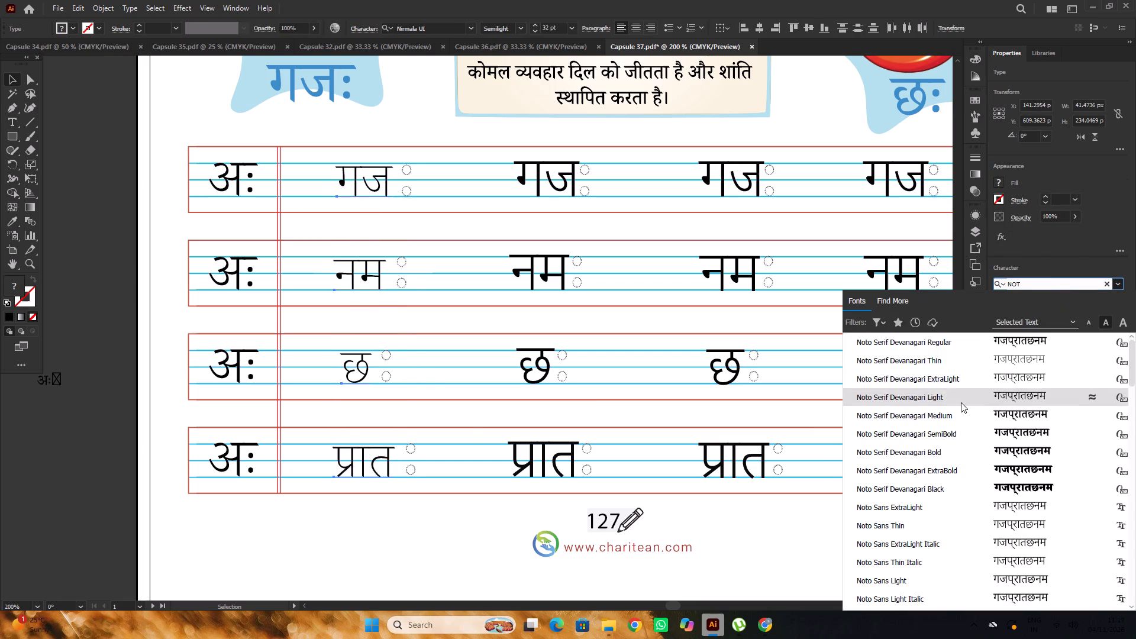
{"action": "left_click", "coordinate": [960, 404]}
{"action": "left_click", "coordinate": [83, 232]}
Move the first गज up to its row's top blue line and enlarge it to about 35 pt to fit the blue lines.
{"action": "scroll", "coordinate": [245, 221], "scroll_direction": "up", "scroll_amount": 1}
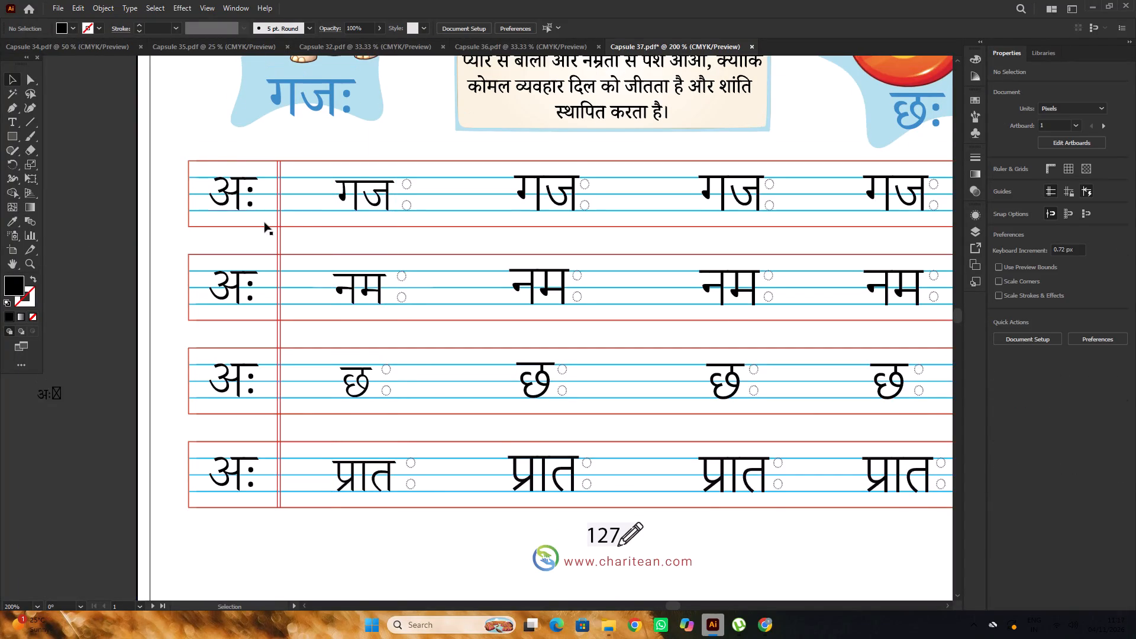
{"action": "scroll", "coordinate": [386, 209], "scroll_direction": "up", "scroll_amount": 3}
{"action": "scroll", "coordinate": [387, 227], "scroll_direction": "up", "scroll_amount": 3, "text": "alt"}
{"action": "left_click_drag", "start_coordinate": [389, 236], "coordinate": [390, 223]}
{"action": "left_click_drag", "start_coordinate": [412, 388], "coordinate": [428, 417], "text": "shift"}
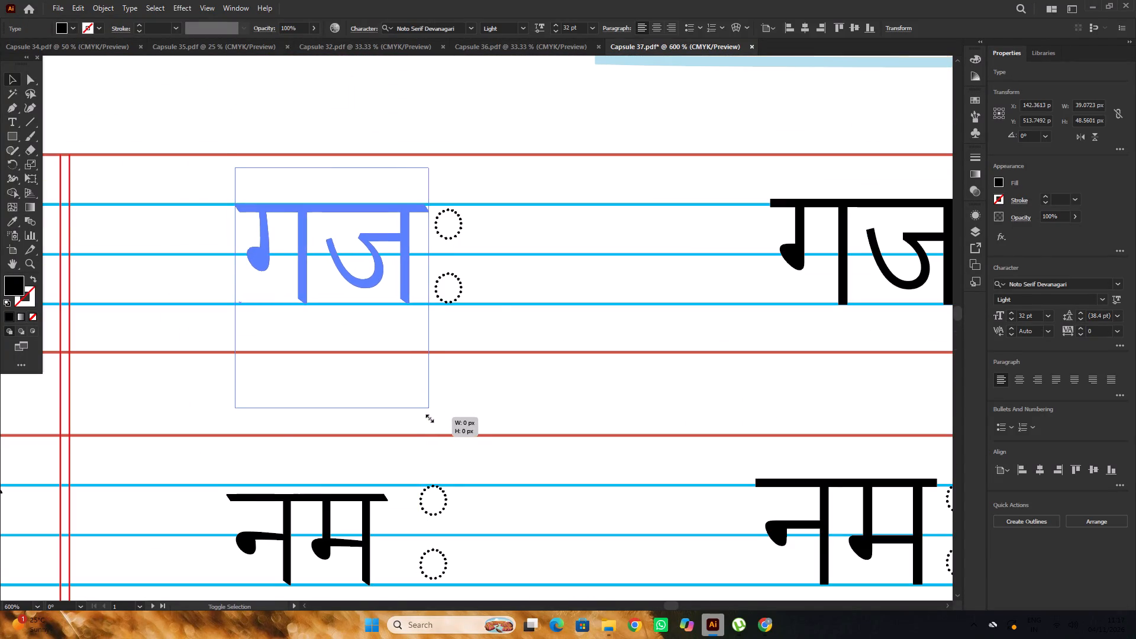
{"action": "left_click_drag", "start_coordinate": [428, 417], "coordinate": [429, 415], "text": "shift"}
{"action": "left_click_drag", "start_coordinate": [406, 251], "coordinate": [393, 247]}
{"action": "scroll", "coordinate": [392, 247], "scroll_direction": "down", "scroll_amount": 5, "text": "alt"}
{"action": "left_click", "coordinate": [201, 217]}
Move the first नम up to its row's top blue line and enlarge it to about 35.5 pt to fit the blue lines.
{"action": "scroll", "coordinate": [376, 276], "scroll_direction": "up", "scroll_amount": 2, "text": "alt"}
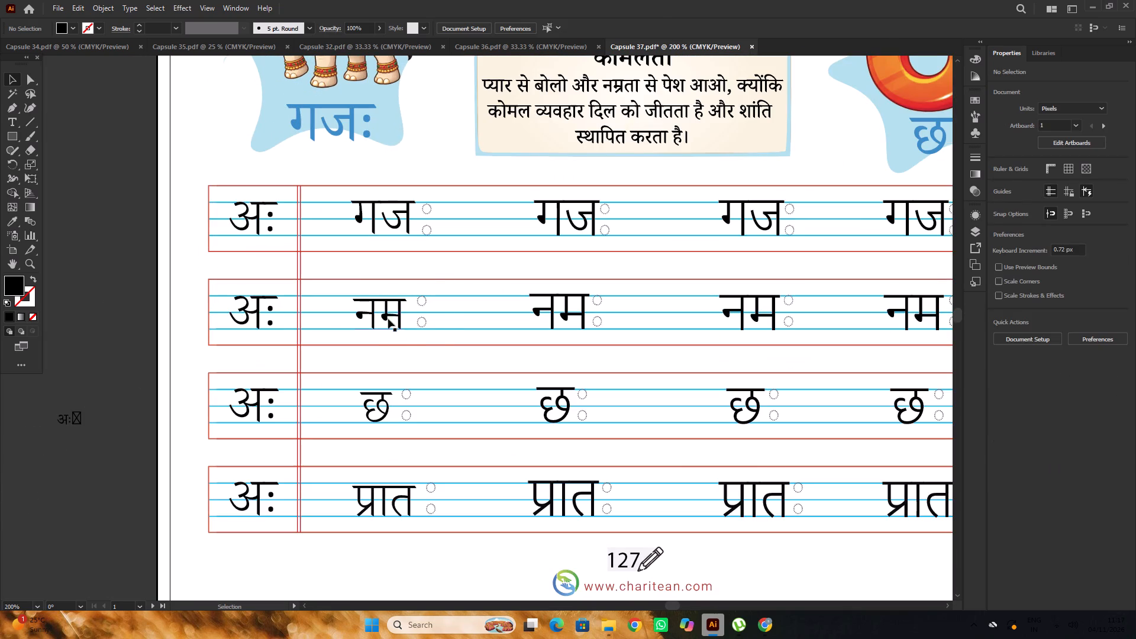
{"action": "left_click", "coordinate": [389, 317]}
{"action": "scroll", "coordinate": [389, 317], "scroll_direction": "up", "scroll_amount": 3, "text": "alt"}
{"action": "left_click_drag", "start_coordinate": [389, 317], "coordinate": [385, 304]}
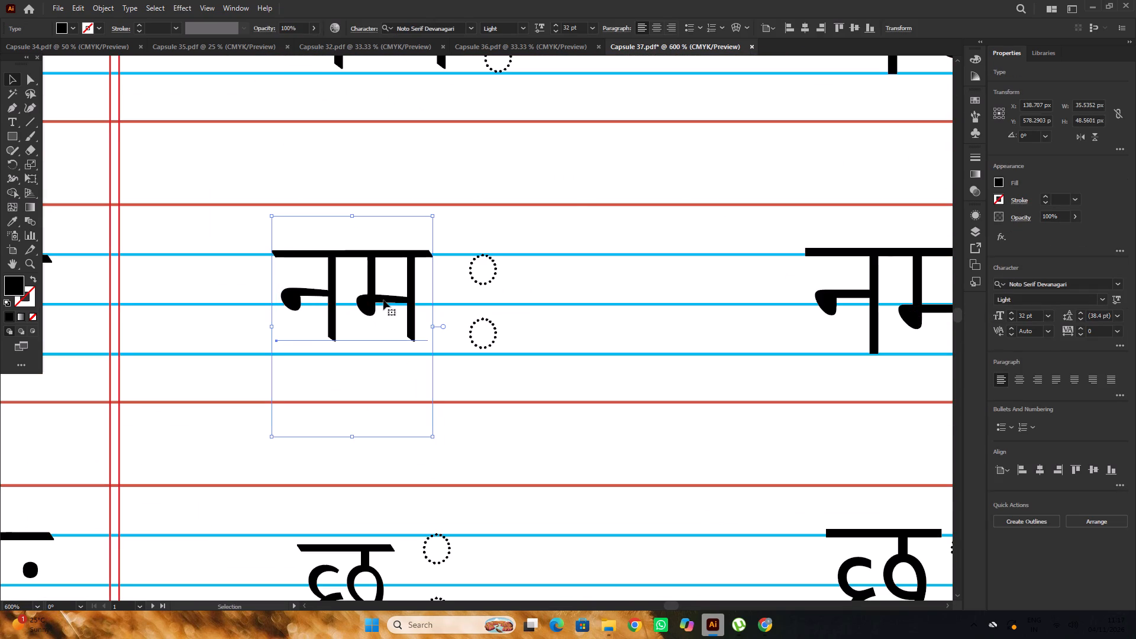
{"action": "left_click_drag", "start_coordinate": [431, 434], "coordinate": [449, 472], "text": "shift"}
{"action": "scroll", "coordinate": [436, 405], "scroll_direction": "down", "scroll_amount": 5, "text": "alt"}
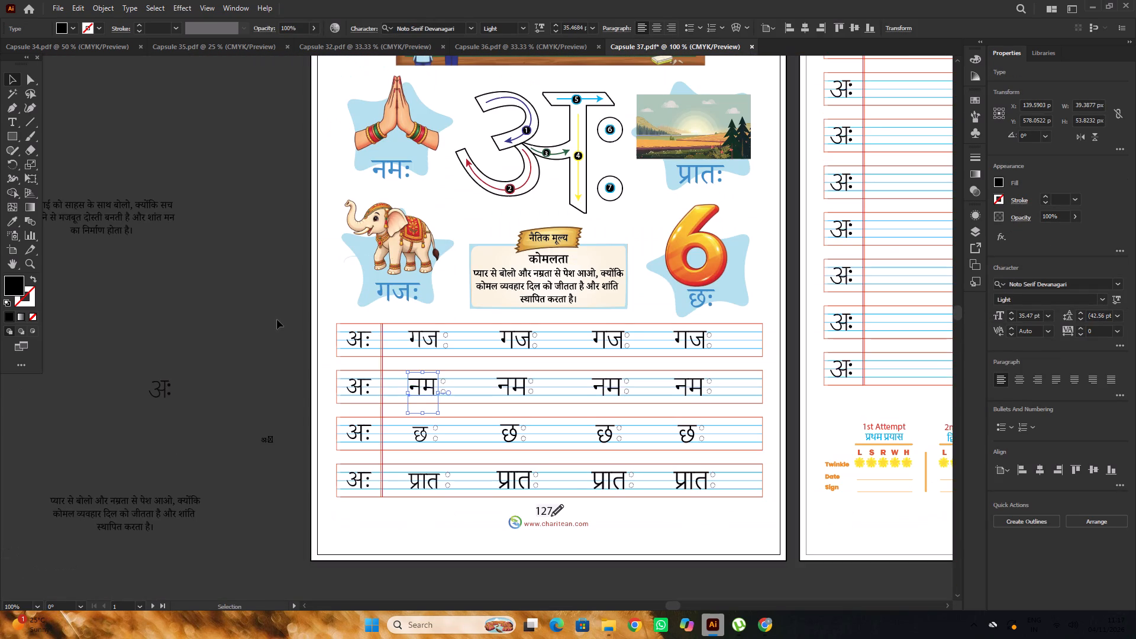
{"action": "scroll", "coordinate": [360, 343], "scroll_direction": "down", "scroll_amount": 4}
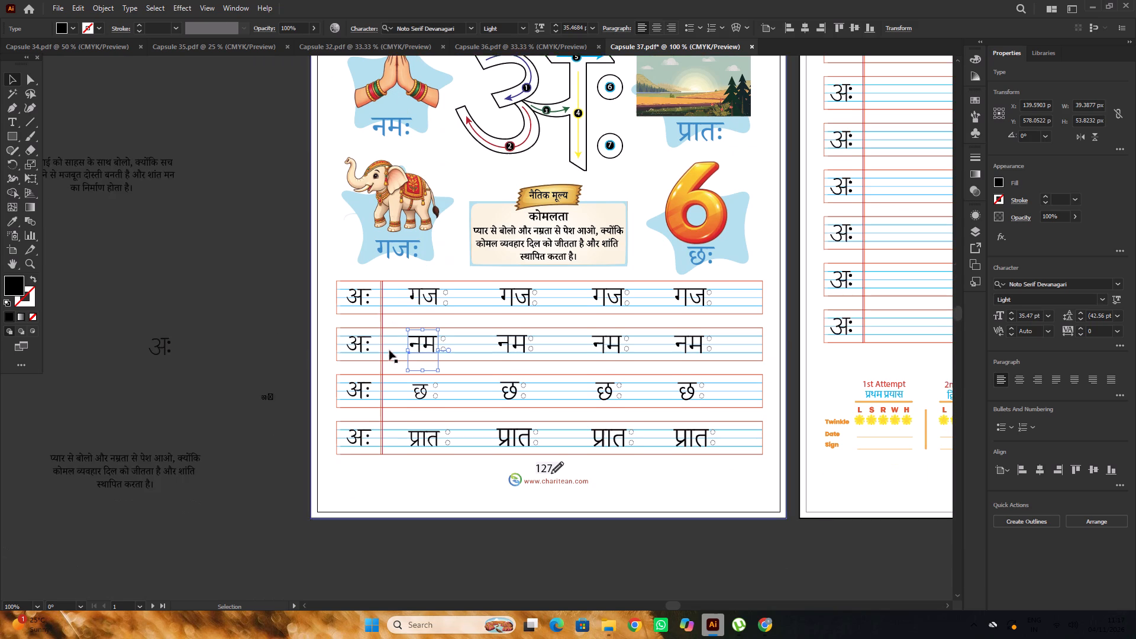
{"action": "scroll", "coordinate": [409, 338], "scroll_direction": "up", "scroll_amount": 5, "text": "alt"}
{"action": "scroll", "coordinate": [505, 331], "scroll_direction": "up", "scroll_amount": 2}
{"action": "scroll", "coordinate": [512, 329], "scroll_direction": "up", "scroll_amount": 2, "text": "alt"}
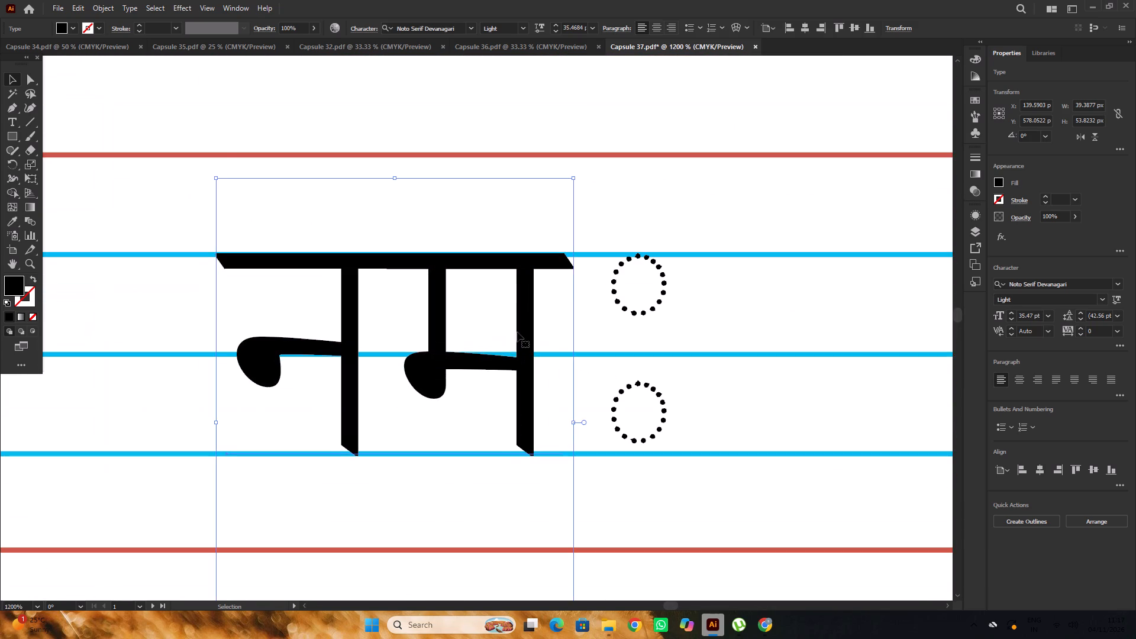
{"action": "left_click", "coordinate": [517, 332]}
{"action": "scroll", "coordinate": [334, 252], "scroll_direction": "down", "scroll_amount": 6, "text": "alt"}
{"action": "left_click", "coordinate": [184, 215]}
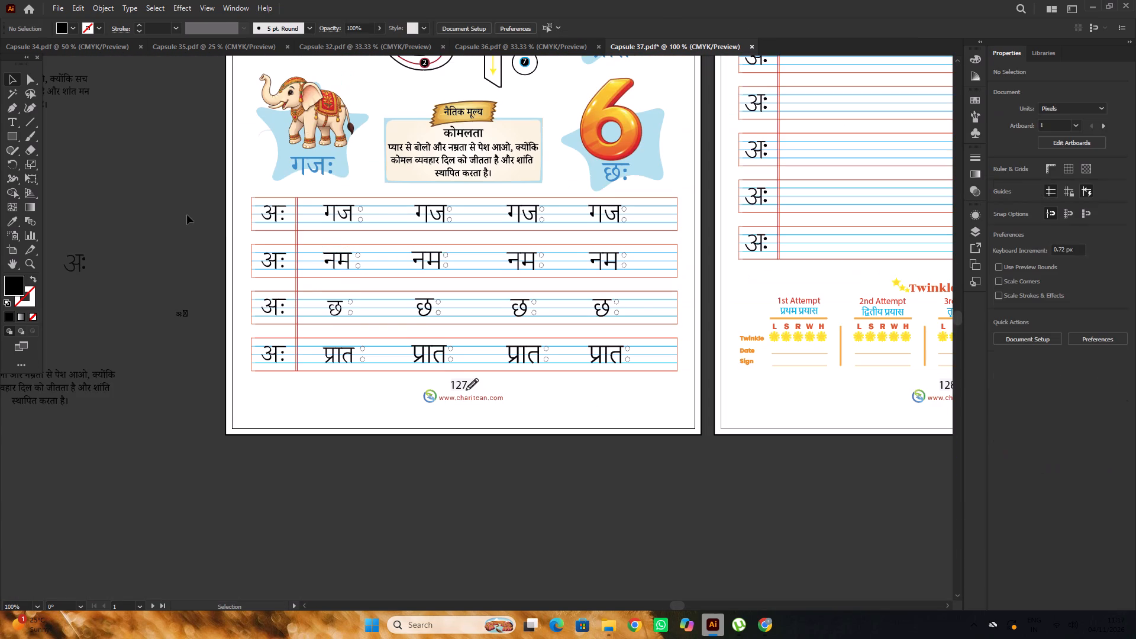
Move the first छ up to its row's top blue line and enlarge it to about 35.5 pt to reach the bottom blue line.
{"action": "scroll", "coordinate": [212, 231], "scroll_direction": "down", "scroll_amount": 2}
{"action": "scroll", "coordinate": [328, 271], "scroll_direction": "up", "scroll_amount": 5, "text": "alt"}
{"action": "scroll", "coordinate": [357, 293], "scroll_direction": "down", "scroll_amount": 4}
{"action": "scroll", "coordinate": [350, 285], "scroll_direction": "up", "scroll_amount": 3, "text": "alt"}
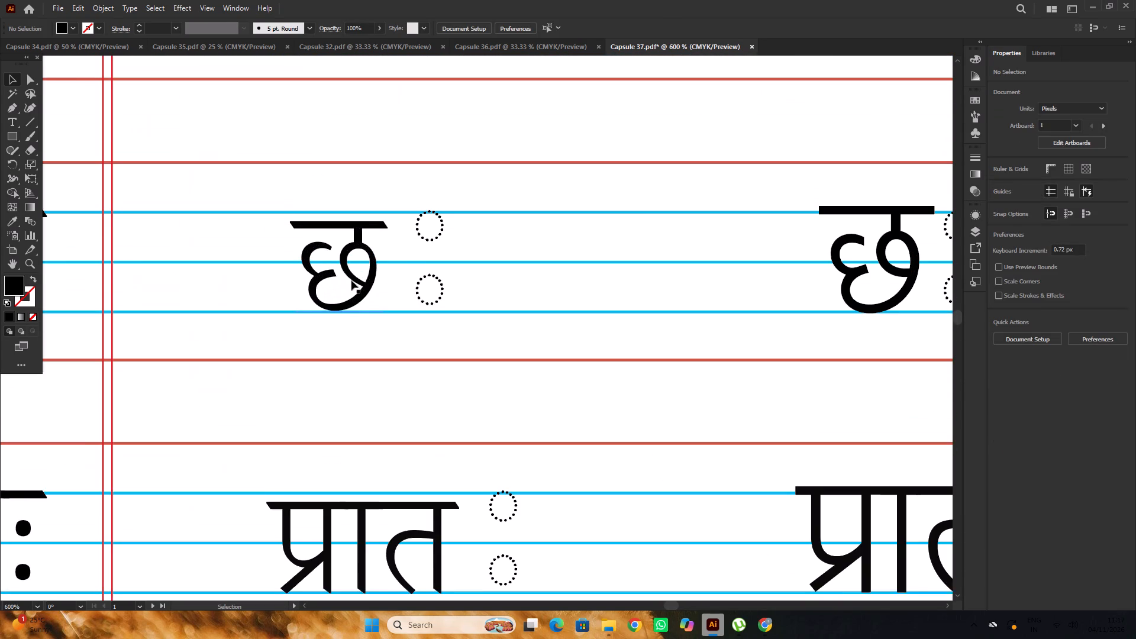
{"action": "left_click_drag", "start_coordinate": [363, 269], "coordinate": [359, 256]}
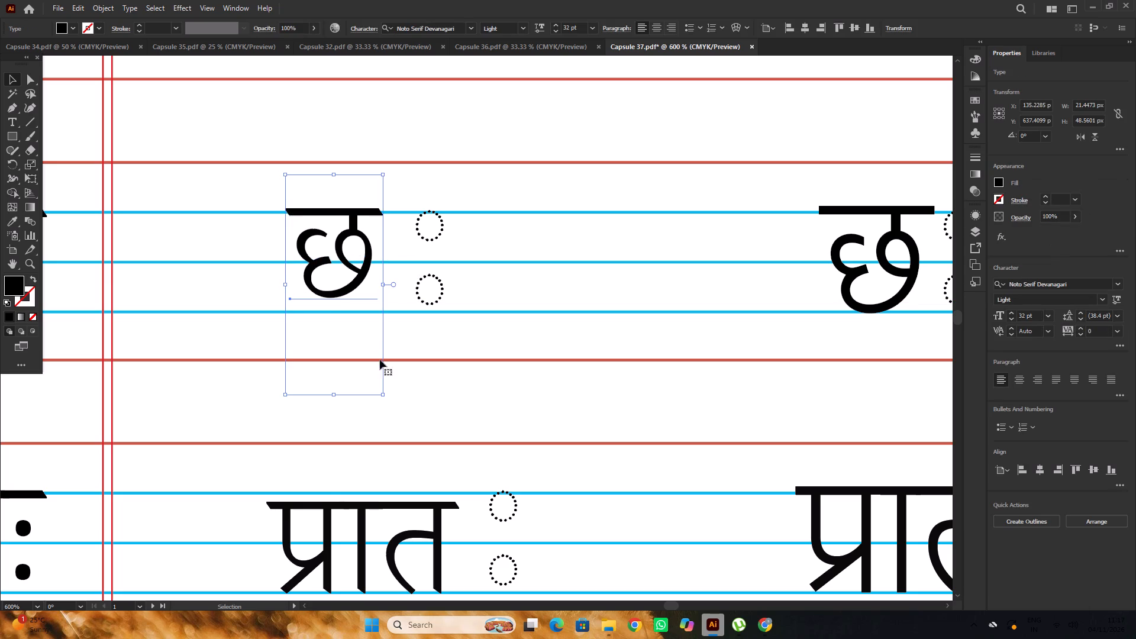
{"action": "left_click_drag", "start_coordinate": [383, 394], "coordinate": [397, 419], "text": "shift"}
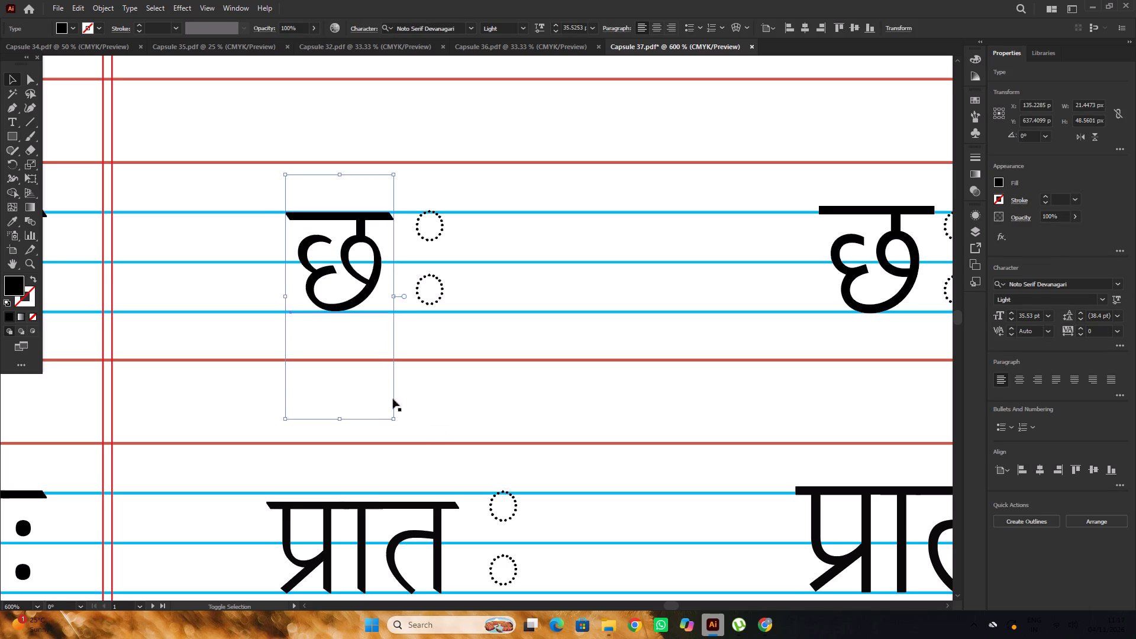
{"action": "scroll", "coordinate": [389, 288], "scroll_direction": "down", "scroll_amount": 2, "text": "alt"}
{"action": "scroll", "coordinate": [389, 285], "scroll_direction": "up", "scroll_amount": 6}
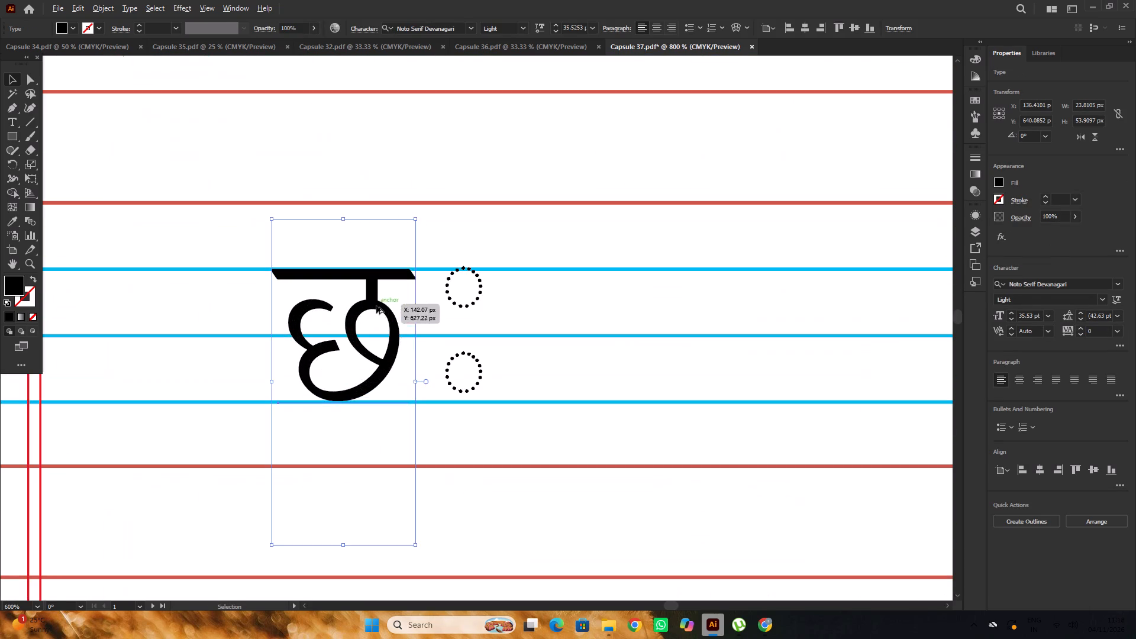
{"action": "left_click", "coordinate": [376, 309]}
{"action": "scroll", "coordinate": [370, 299], "scroll_direction": "down", "scroll_amount": 5, "text": "alt"}
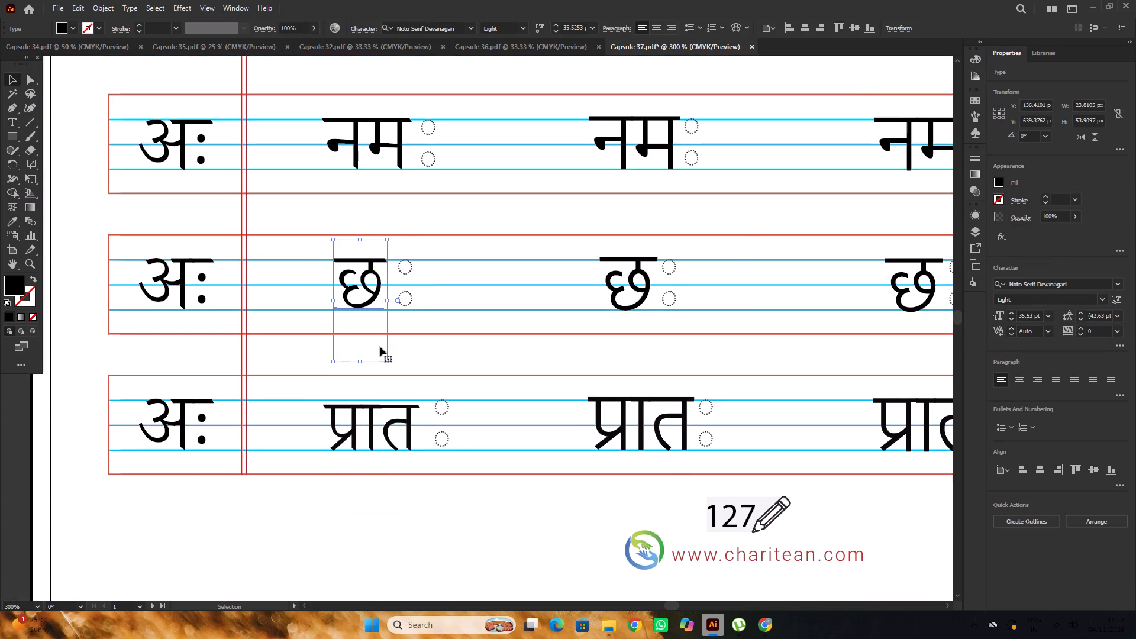
Enlarge the first छ slightly further so it spans its row's top and bottom blue lines.
{"action": "scroll", "coordinate": [380, 347], "scroll_direction": "up", "scroll_amount": 2, "text": "alt"}
{"action": "left_click", "coordinate": [394, 385], "text": "shift"}
{"action": "left_click_drag", "start_coordinate": [395, 381], "coordinate": [396, 387], "text": "shift"}
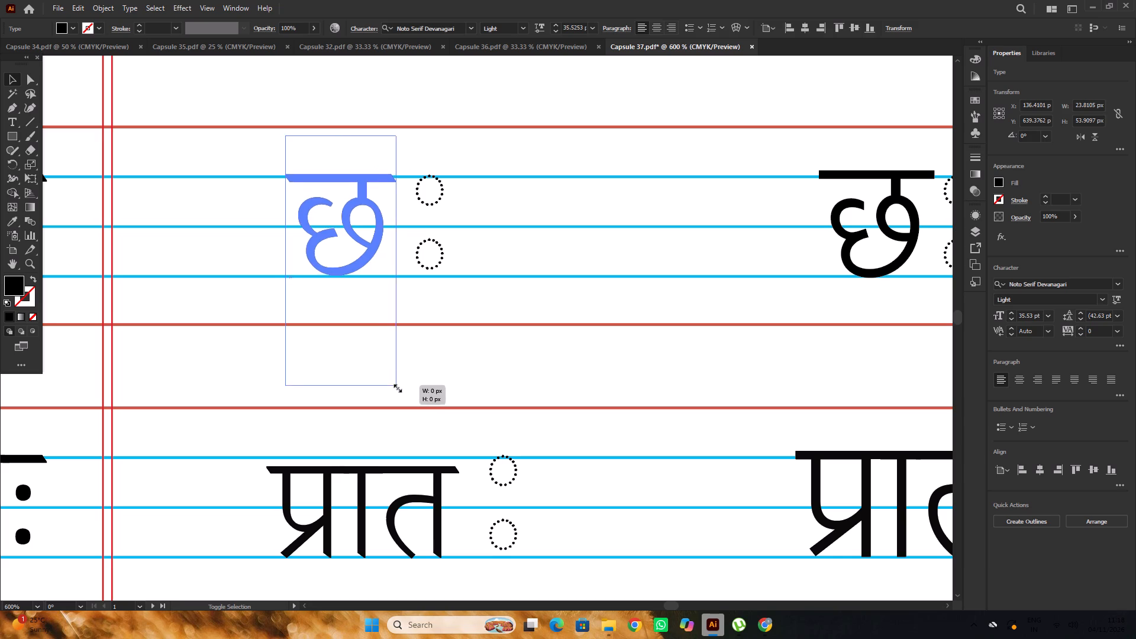
{"action": "left_click_drag", "start_coordinate": [396, 387], "coordinate": [397, 389], "text": "shift"}
{"action": "scroll", "coordinate": [406, 366], "scroll_direction": "down", "scroll_amount": 4, "text": "alt"}
{"action": "left_click", "coordinate": [221, 286]}
Move the first प्रात up to its row's top blue line and enlarge it proportionally to reach the bottom blue line.
{"action": "scroll", "coordinate": [223, 285], "scroll_direction": "down", "scroll_amount": 5}
{"action": "scroll", "coordinate": [354, 303], "scroll_direction": "up", "scroll_amount": 3, "text": "alt"}
{"action": "left_click_drag", "start_coordinate": [462, 372], "coordinate": [459, 363]}
{"action": "scroll", "coordinate": [561, 457], "scroll_direction": "down", "scroll_amount": 3}
{"action": "scroll", "coordinate": [536, 416], "scroll_direction": "up", "scroll_amount": 1, "text": "alt"}
{"action": "left_click_drag", "start_coordinate": [524, 419], "coordinate": [539, 442], "text": "shift"}
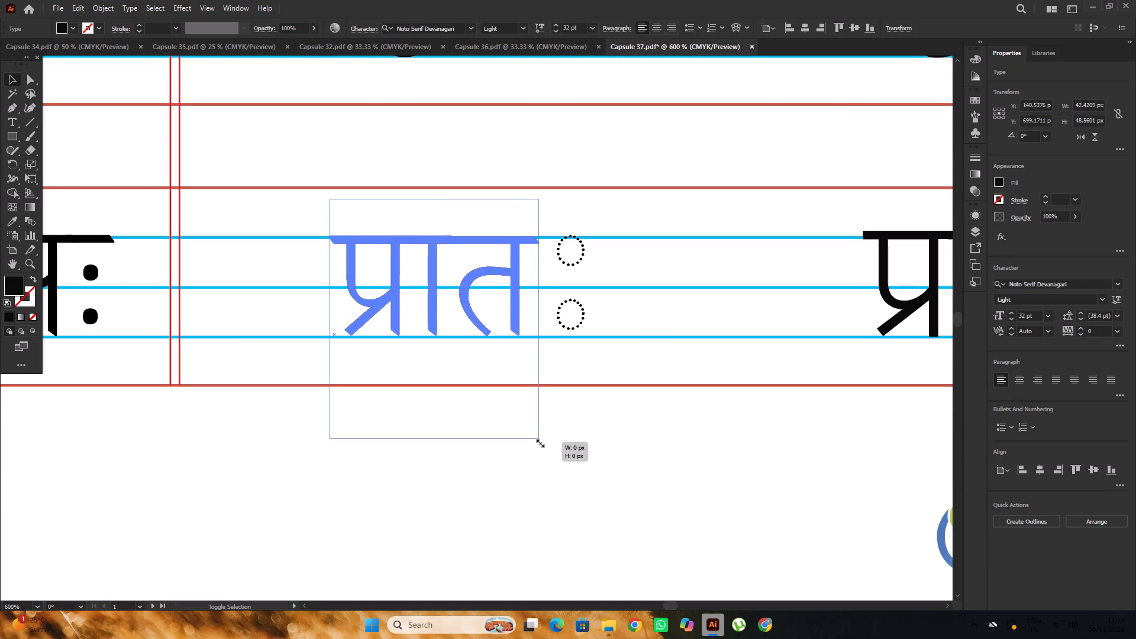
{"action": "left_click_drag", "start_coordinate": [539, 442], "coordinate": [539, 443], "text": "shift"}
{"action": "scroll", "coordinate": [409, 304], "scroll_direction": "down", "scroll_amount": 6, "text": "alt"}
{"action": "scroll", "coordinate": [409, 304], "scroll_direction": "up", "scroll_amount": 4}
{"action": "left_click", "coordinate": [247, 217]}
Align the left edges of the first गज, नम, छ and प्रात words in the four practice rows.
{"action": "scroll", "coordinate": [456, 320], "scroll_direction": "up", "scroll_amount": 1, "text": "alt"}
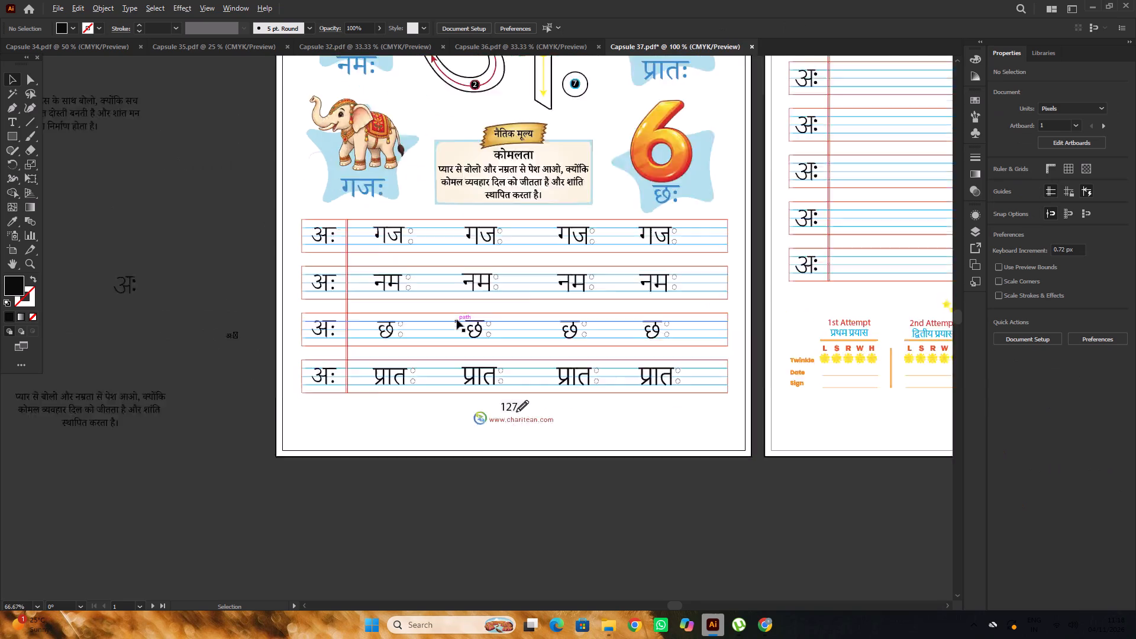
{"action": "scroll", "coordinate": [457, 319], "scroll_direction": "up", "scroll_amount": 2, "text": "alt"}
{"action": "left_click", "coordinate": [333, 160]}
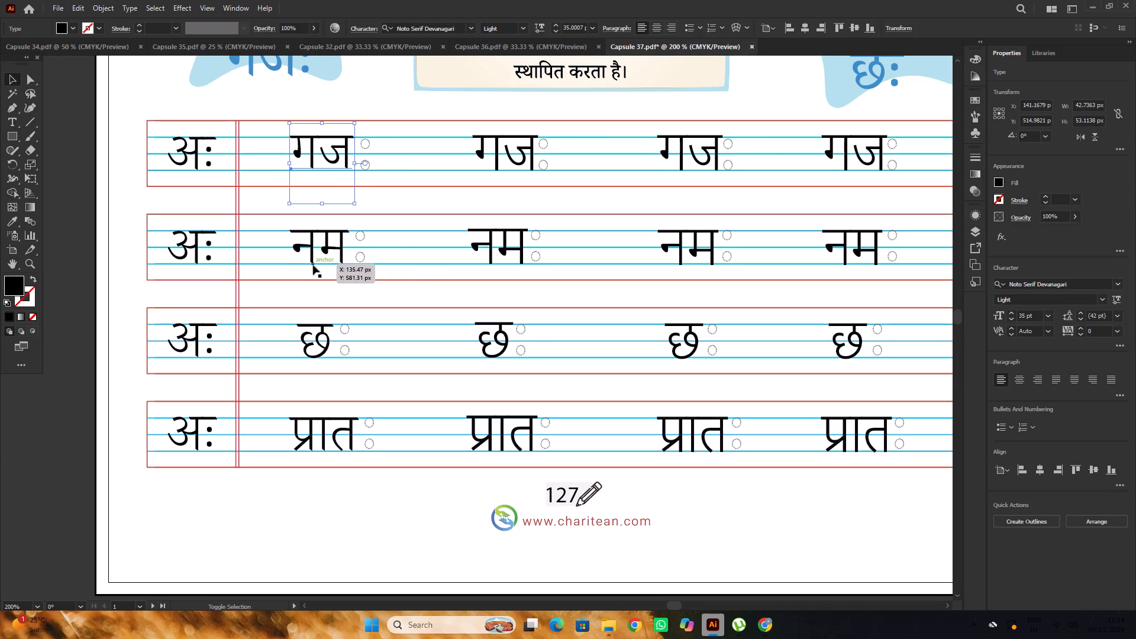
{"action": "left_click", "coordinate": [308, 254], "text": "shift"}
{"action": "left_click", "coordinate": [319, 353], "text": "shift"}
{"action": "left_click", "coordinate": [325, 438], "text": "shift"}
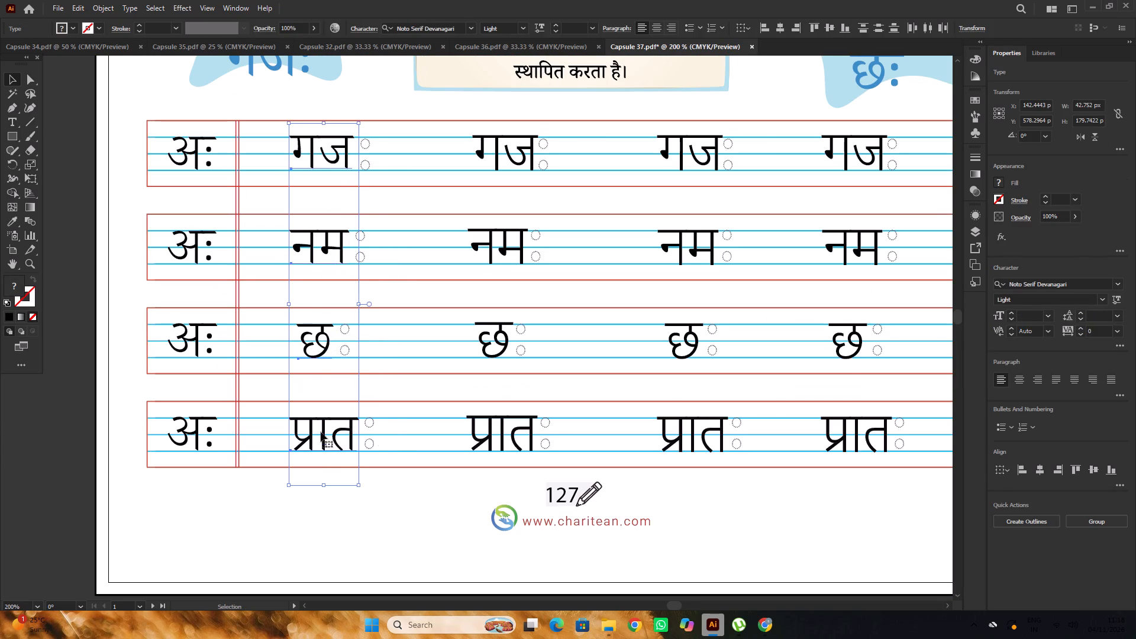
{"action": "left_click", "coordinate": [1019, 469]}
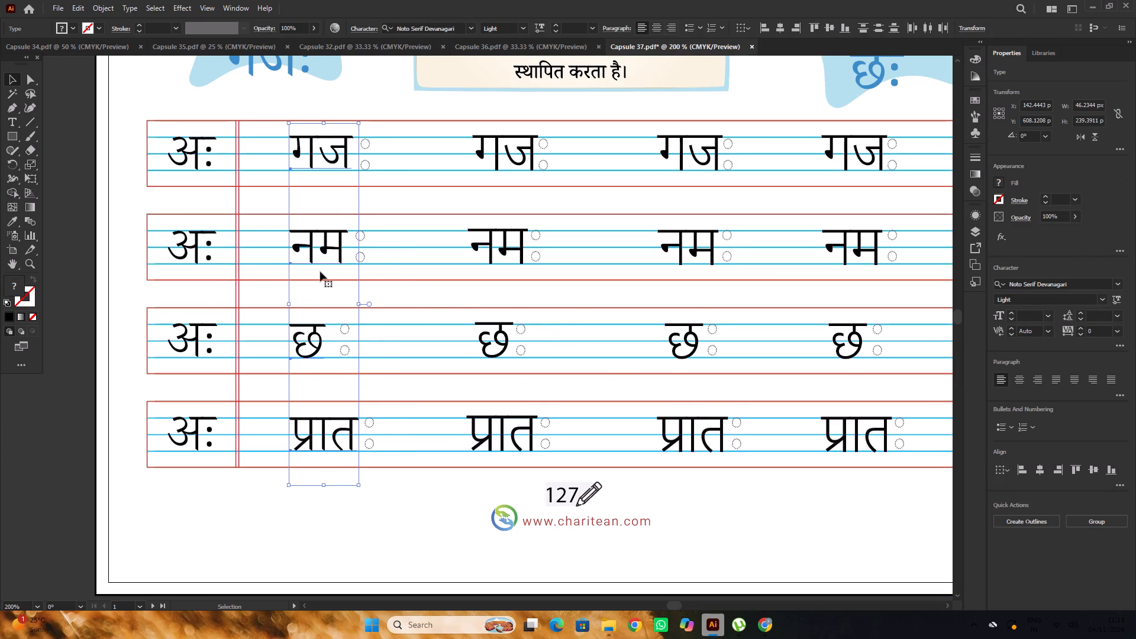
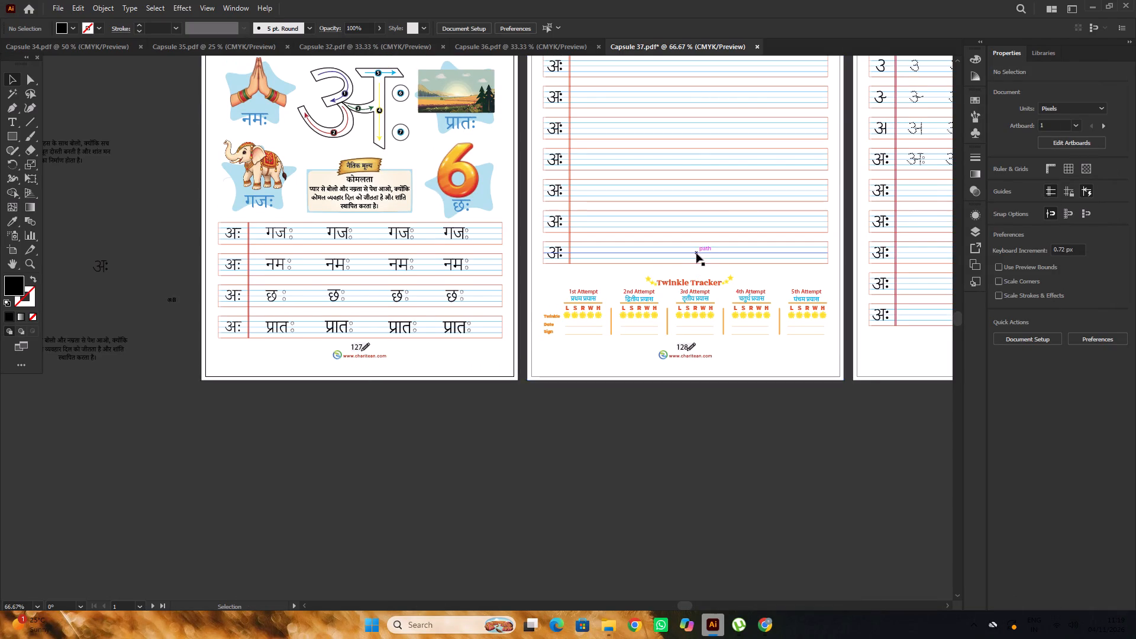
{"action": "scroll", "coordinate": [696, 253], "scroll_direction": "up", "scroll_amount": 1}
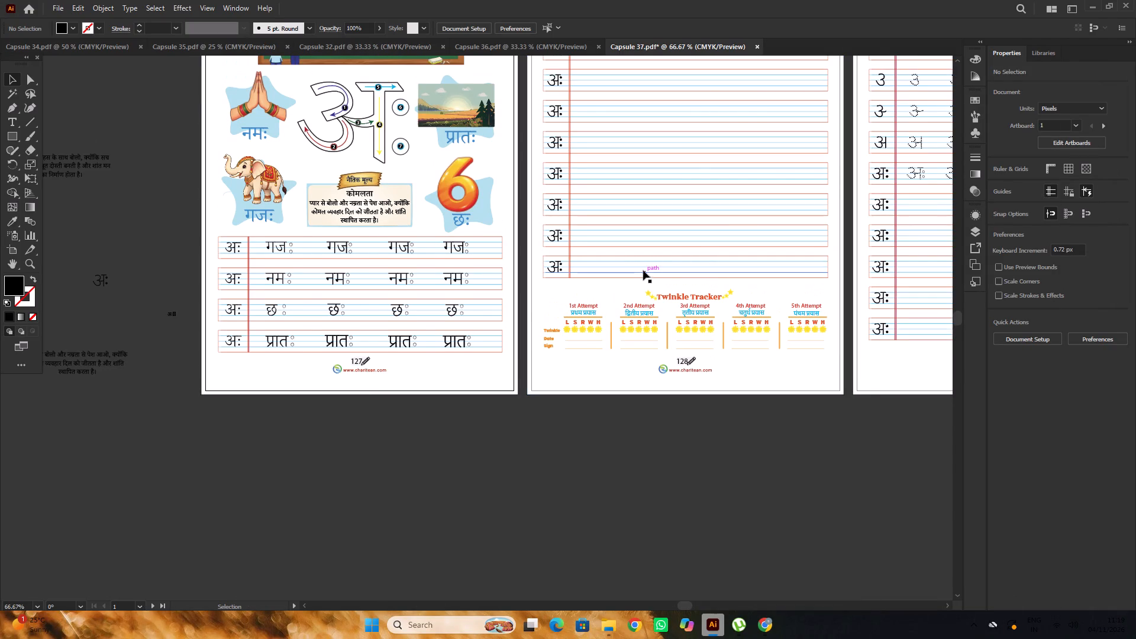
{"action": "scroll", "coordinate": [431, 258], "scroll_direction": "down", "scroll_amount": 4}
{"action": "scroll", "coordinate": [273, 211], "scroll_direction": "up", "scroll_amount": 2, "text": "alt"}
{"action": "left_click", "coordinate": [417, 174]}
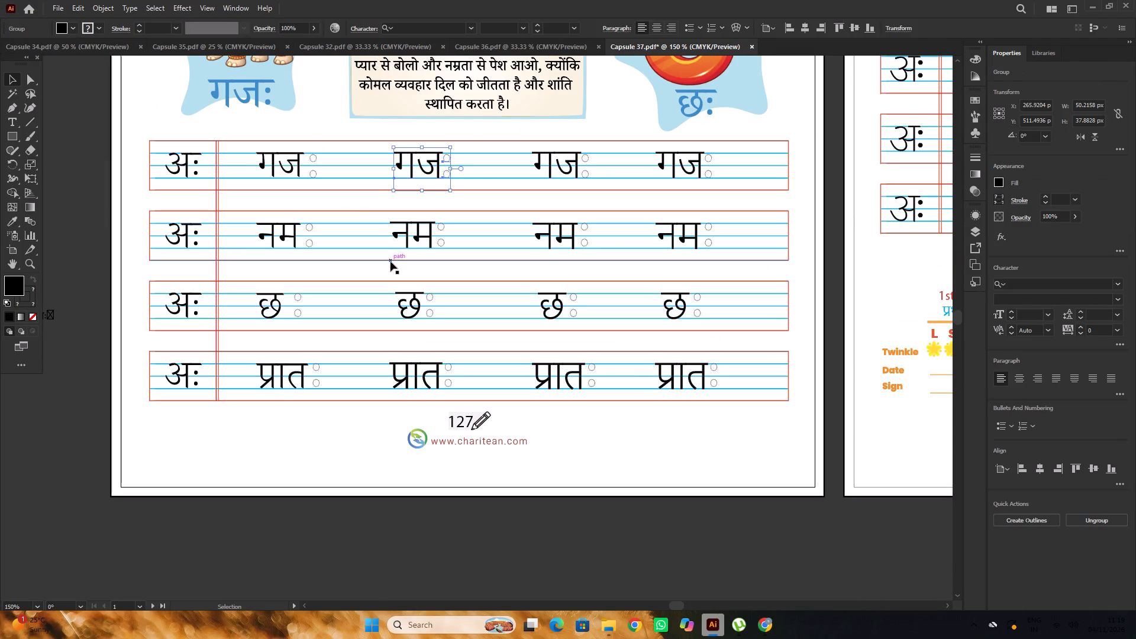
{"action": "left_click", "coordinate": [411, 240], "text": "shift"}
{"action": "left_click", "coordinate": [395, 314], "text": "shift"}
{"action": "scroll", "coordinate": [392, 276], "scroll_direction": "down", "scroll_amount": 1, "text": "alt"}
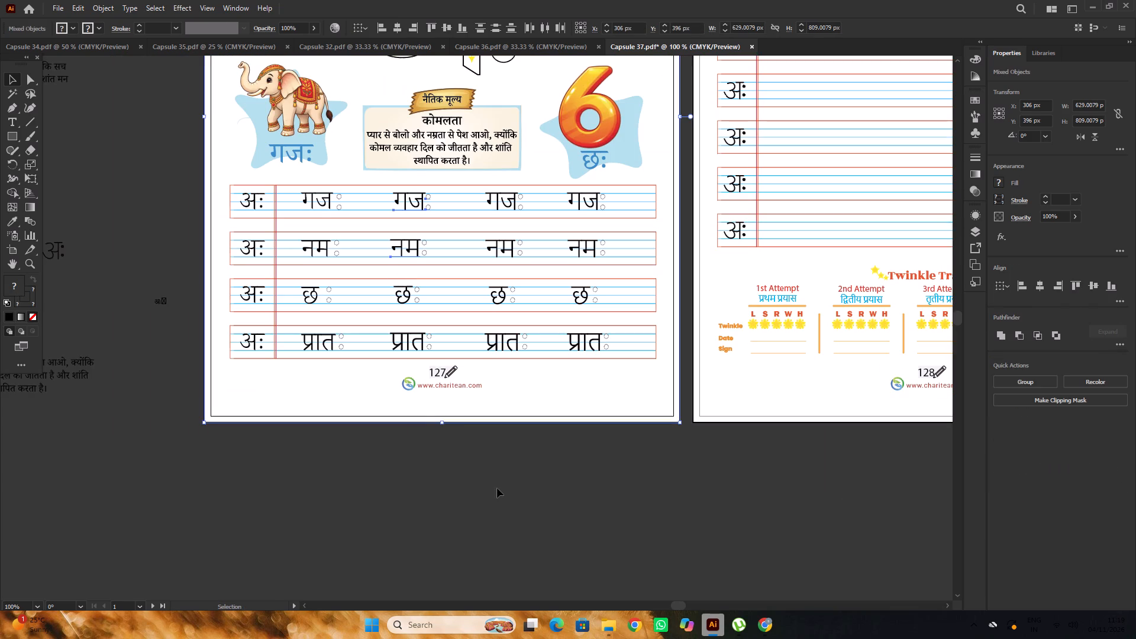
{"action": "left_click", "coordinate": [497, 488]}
Lock the page background of page 127.
{"action": "left_click", "coordinate": [553, 415]}
{"action": "key", "text": "ctrl+2"}
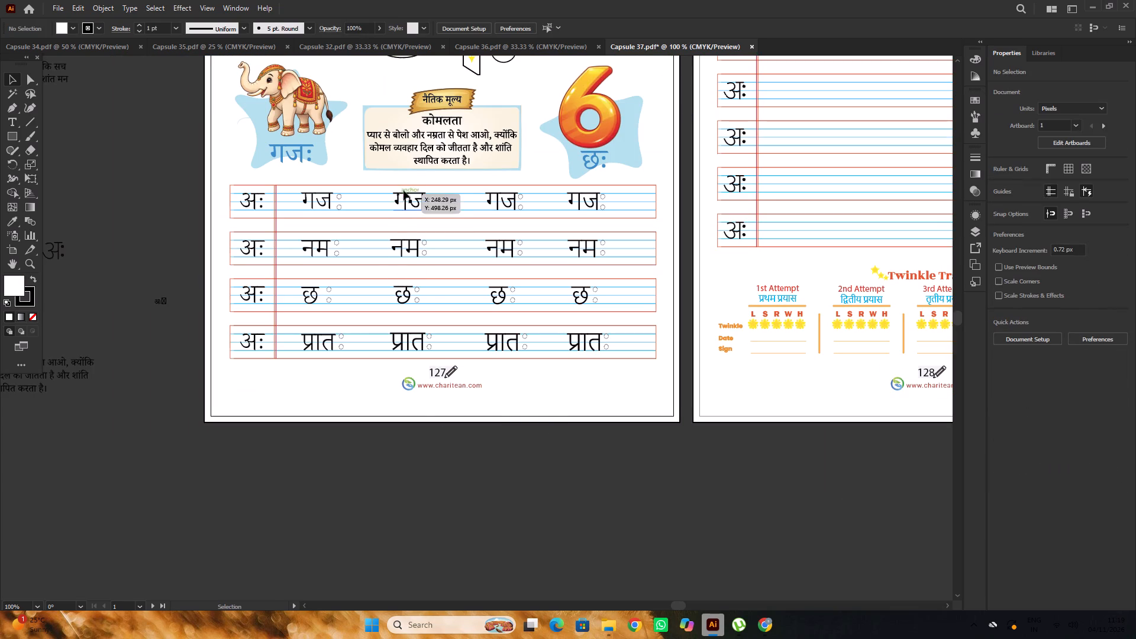
Ungroup the second गज, नम, छ and प्रात word groups in the four practice rows on page 127.
{"action": "left_click", "coordinate": [404, 191]}
{"action": "left_click", "coordinate": [400, 251], "text": "shift"}
{"action": "left_click", "coordinate": [405, 301], "text": "shift"}
{"action": "left_click", "coordinate": [395, 351], "text": "shift"}
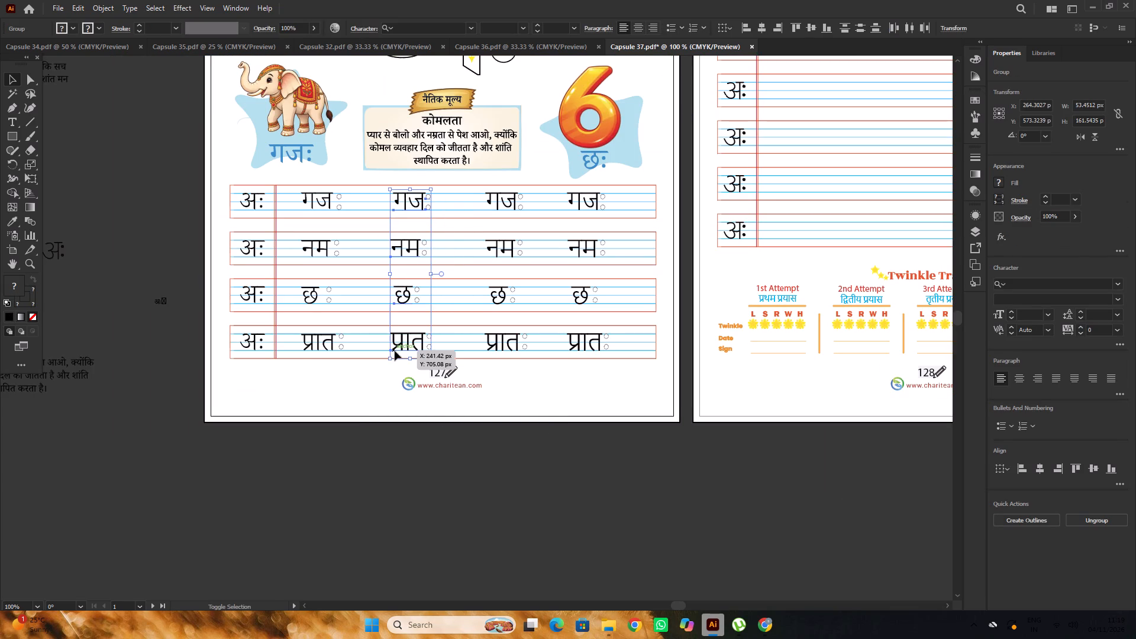
{"action": "key", "text": "Delete"}
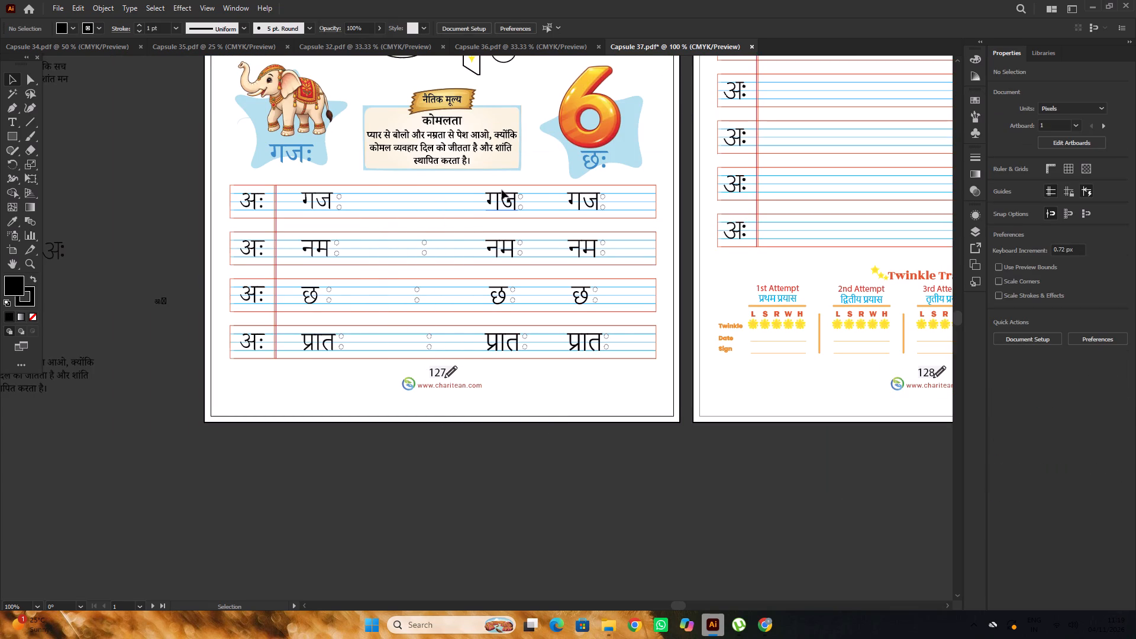
{"action": "key", "text": "ctrl+z"}
{"action": "right_click", "coordinate": [412, 208]}
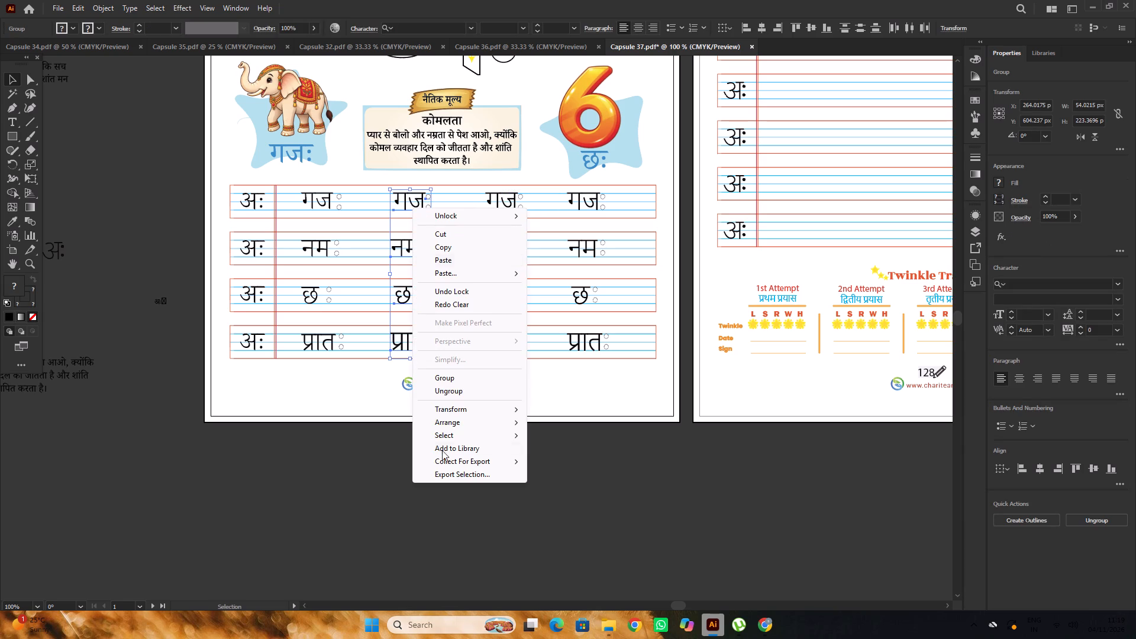
{"action": "left_click", "coordinate": [456, 386]}
{"action": "left_click", "coordinate": [486, 455]}
Delete the second गज, नम, छ and प्रात text words, keeping their dotted visarga circles.
{"action": "left_click", "coordinate": [393, 192]}
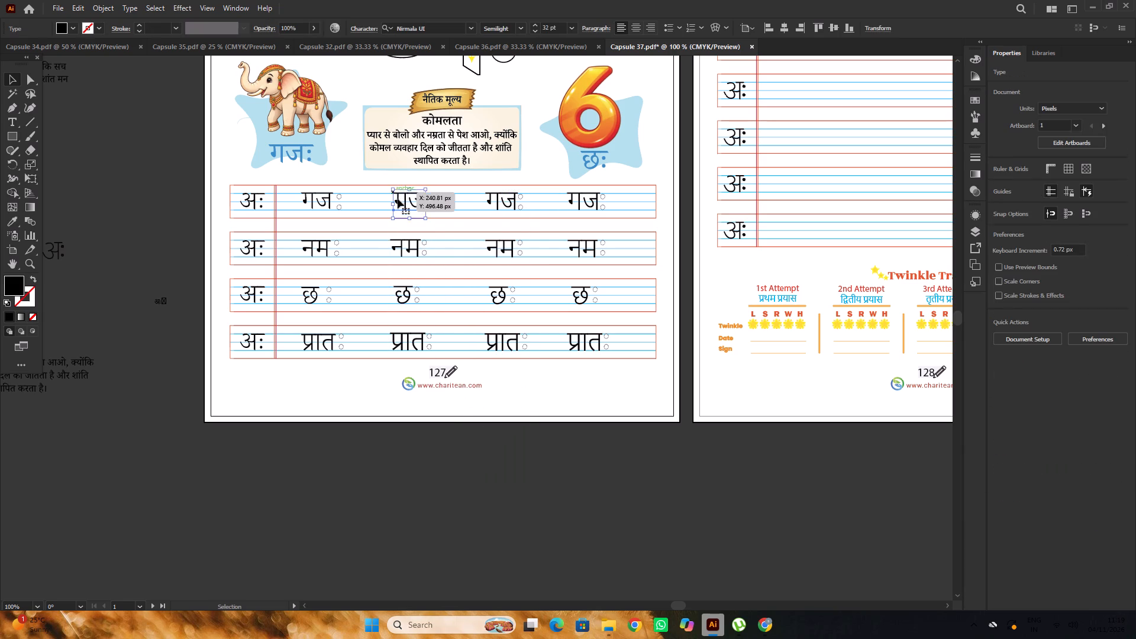
{"action": "left_click", "coordinate": [393, 249], "text": "shift"}
{"action": "left_click", "coordinate": [404, 304], "text": "shift"}
{"action": "left_click", "coordinate": [405, 347], "text": "shift"}
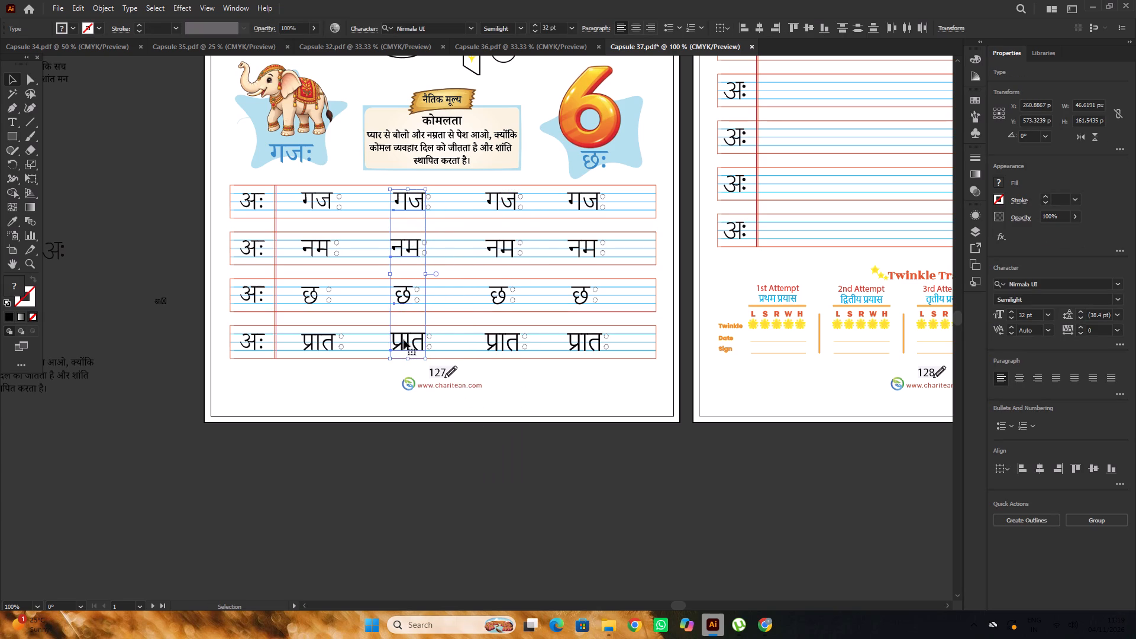
{"action": "key", "text": "Delete"}
{"action": "key", "text": "Delete"}
Ungroup the third and fourth गज, नम, छ and प्रात word groups in the four practice rows.
{"action": "left_click", "coordinate": [496, 201]}
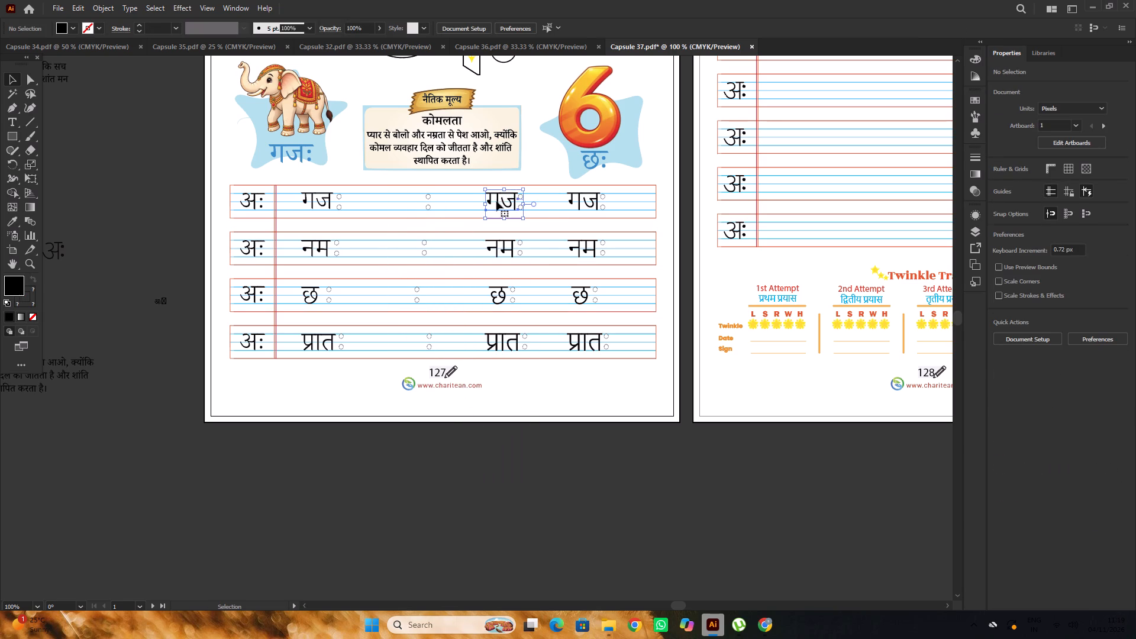
{"action": "left_click", "coordinate": [501, 249], "text": "shift"}
{"action": "left_click", "coordinate": [499, 294], "text": "shift"}
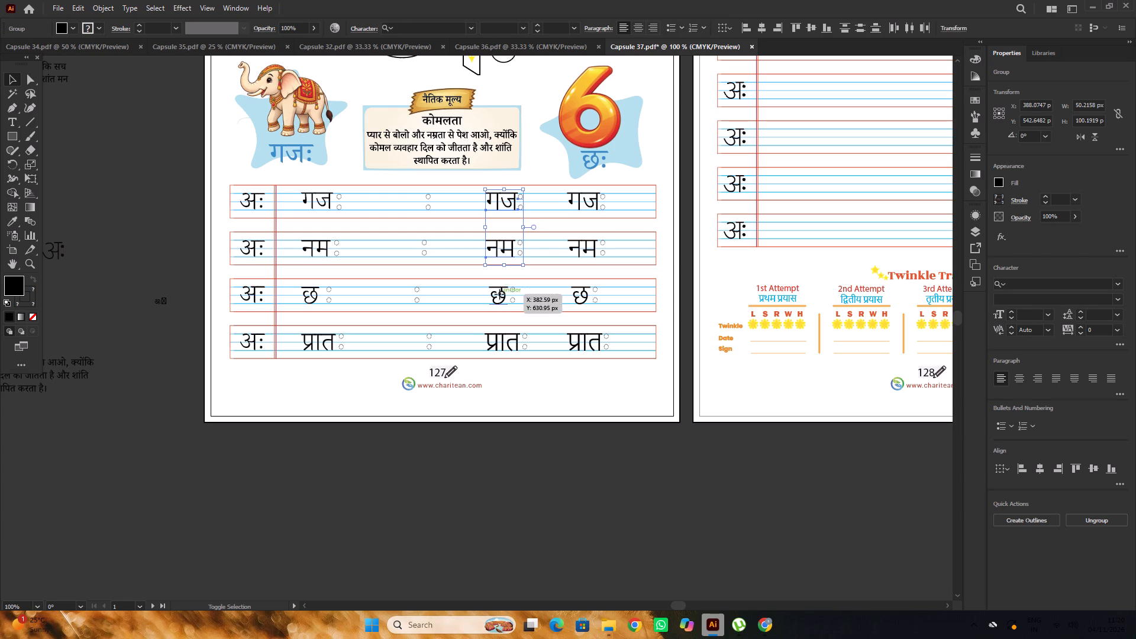
{"action": "left_click", "coordinate": [509, 344], "text": "shift"}
{"action": "left_click", "coordinate": [587, 343], "text": "shift"}
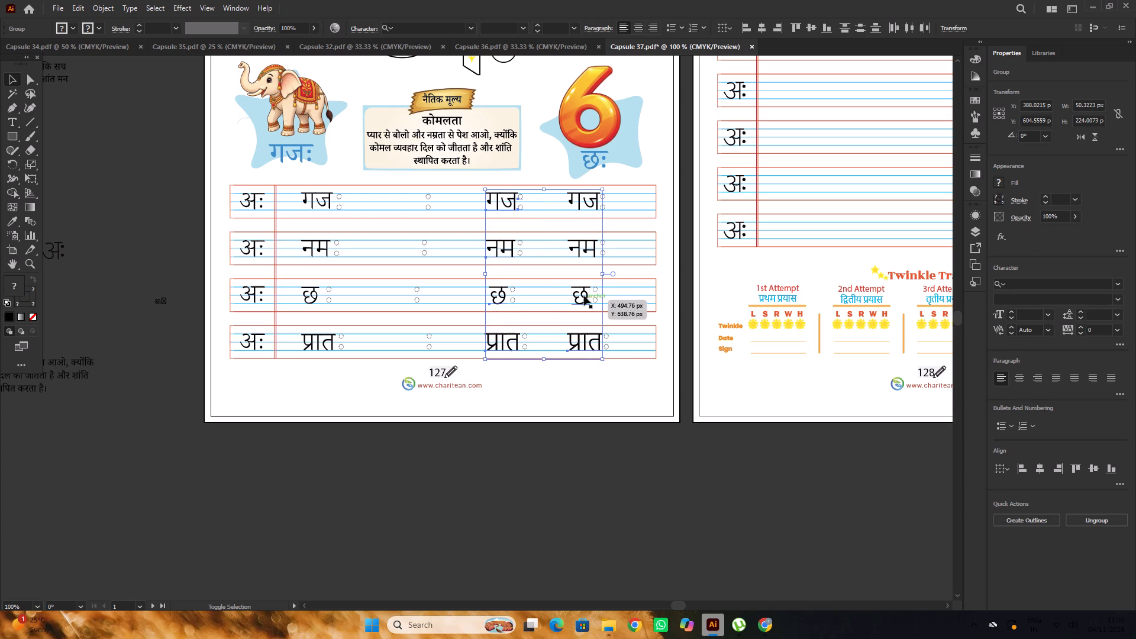
{"action": "left_click", "coordinate": [584, 296], "text": "shift"}
{"action": "left_click", "coordinate": [584, 243], "text": "shift"}
{"action": "left_click", "coordinate": [579, 196], "text": "shift"}
{"action": "right_click", "coordinate": [579, 196], "text": "shift"}
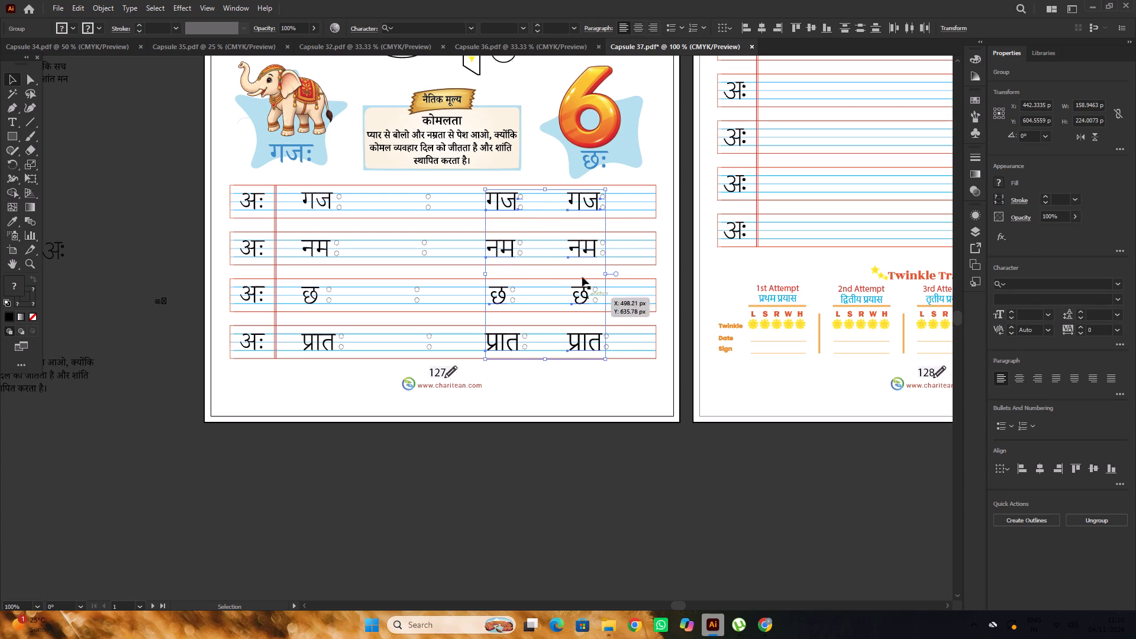
{"action": "right_click", "coordinate": [577, 259]}
{"action": "left_click", "coordinate": [614, 442]}
{"action": "left_click", "coordinate": [695, 478]}
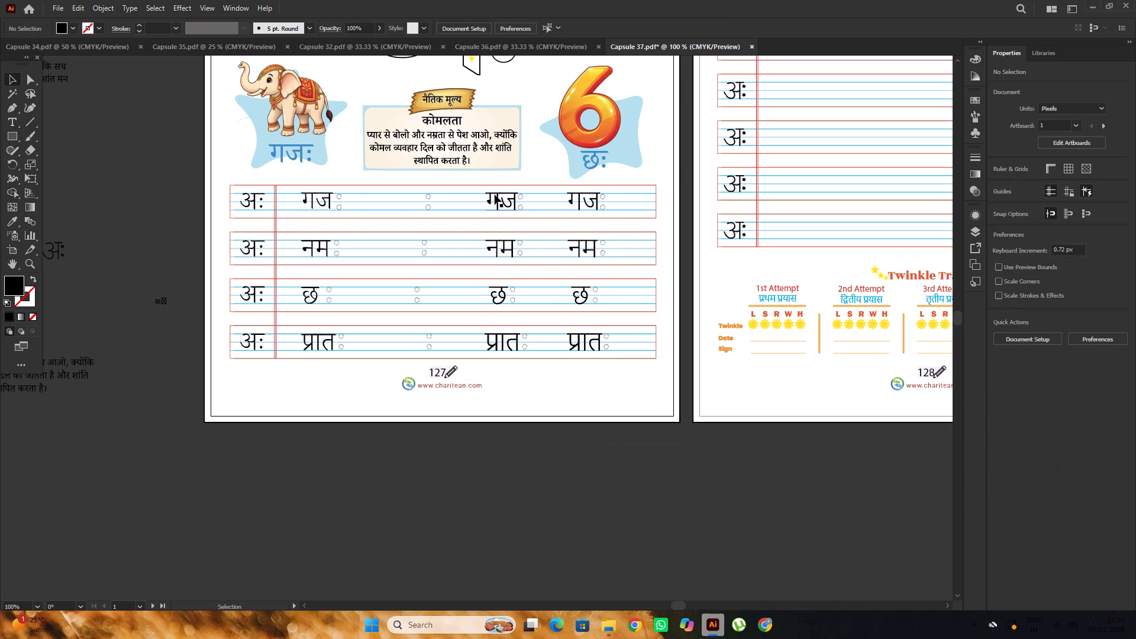
Delete the third and fourth गज, नम, छ and प्रात text words, keeping their dotted visarga circles.
{"action": "left_click", "coordinate": [495, 195]}
{"action": "left_click", "coordinate": [503, 250], "text": "shift"}
{"action": "left_click", "coordinate": [500, 305], "text": "shift"}
{"action": "left_click", "coordinate": [504, 343], "text": "shift"}
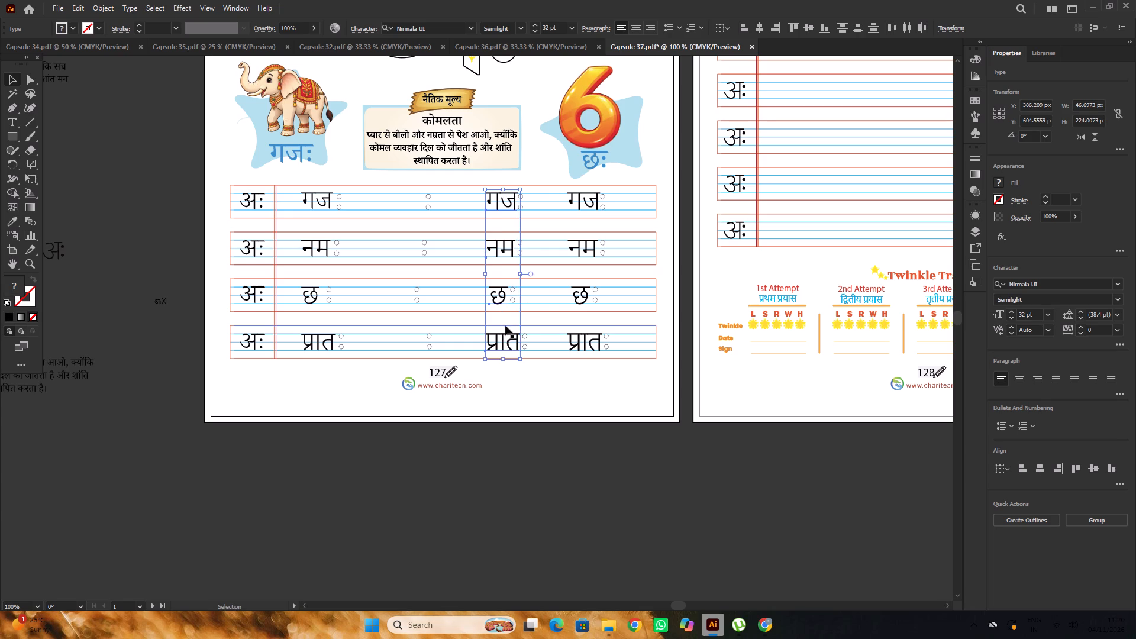
{"action": "key", "text": "Delete"}
{"action": "left_click", "coordinate": [570, 208]}
{"action": "key", "text": "Delete"}
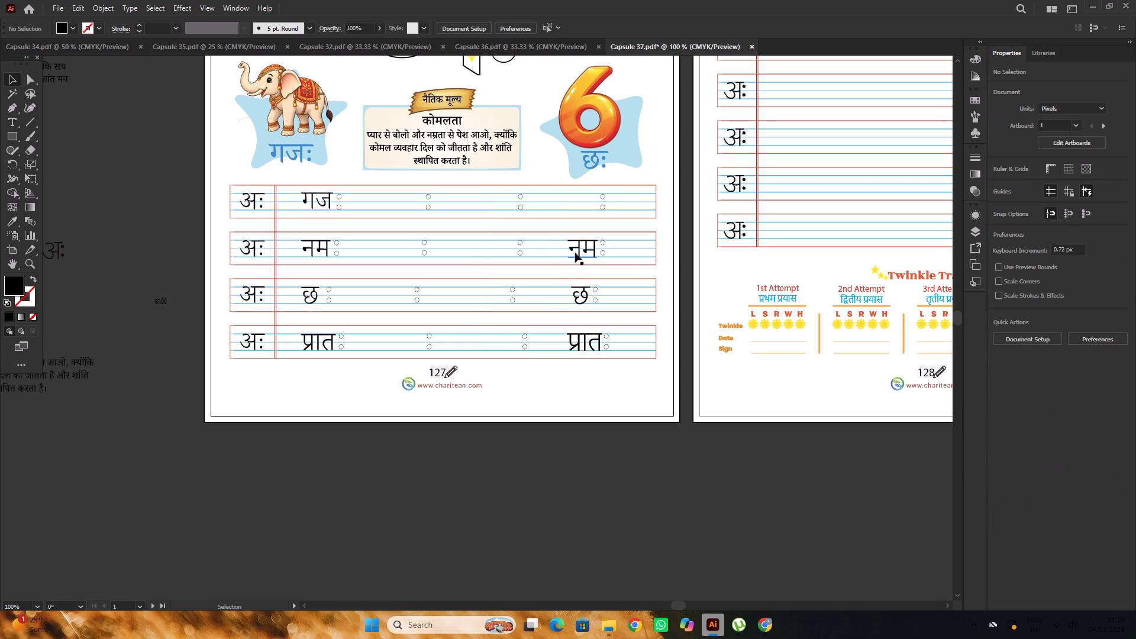
{"action": "left_click", "coordinate": [575, 253]}
{"action": "key", "text": "Delete"}
{"action": "left_click", "coordinate": [575, 296]}
{"action": "key", "text": "Delete"}
{"action": "left_click", "coordinate": [582, 347]}
{"action": "key", "text": "Delete"}
Copy the first column of Noto Serif Devanagari words about 115 px horizontally, beside the second column of visarga circles.
{"action": "scroll", "coordinate": [569, 305], "scroll_direction": "down", "scroll_amount": 2}
{"action": "scroll", "coordinate": [433, 246], "scroll_direction": "up", "scroll_amount": 2, "text": "alt"}
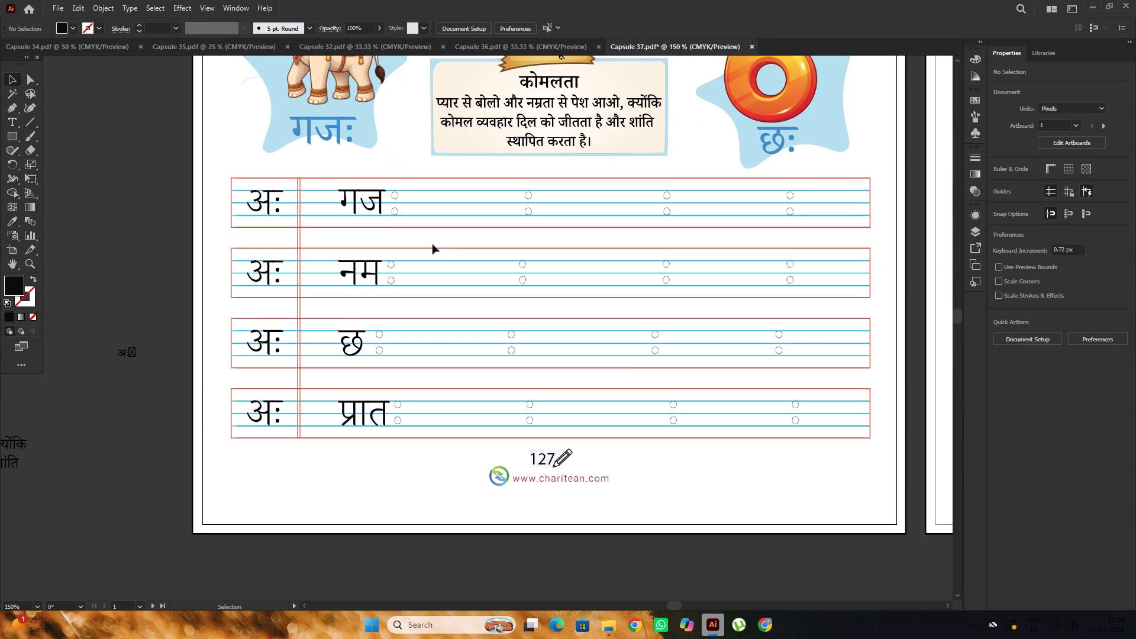
{"action": "left_click", "coordinate": [373, 215]}
{"action": "left_click", "coordinate": [369, 278], "text": "shift"}
{"action": "left_click", "coordinate": [350, 353], "text": "shift"}
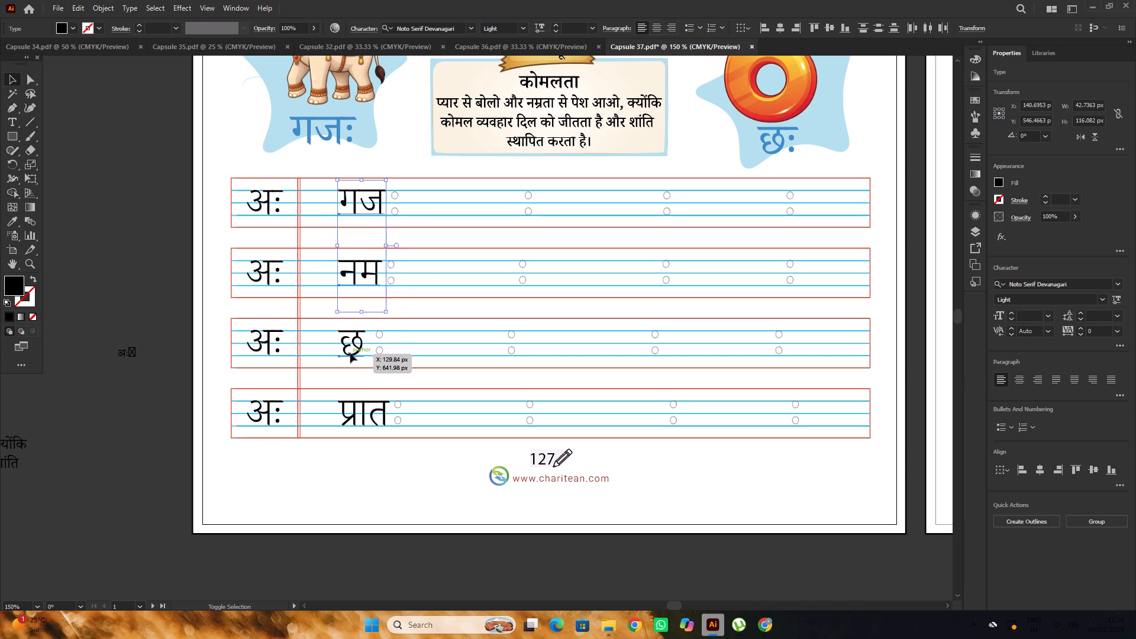
{"action": "left_click", "coordinate": [364, 402], "text": "shift"}
{"action": "scroll", "coordinate": [472, 270], "scroll_direction": "up", "scroll_amount": 3}
{"action": "scroll", "coordinate": [359, 231], "scroll_direction": "up", "scroll_amount": 1, "text": "alt"}
{"action": "left_click_drag", "start_coordinate": [373, 253], "coordinate": [435, 262], "text": "alt"}
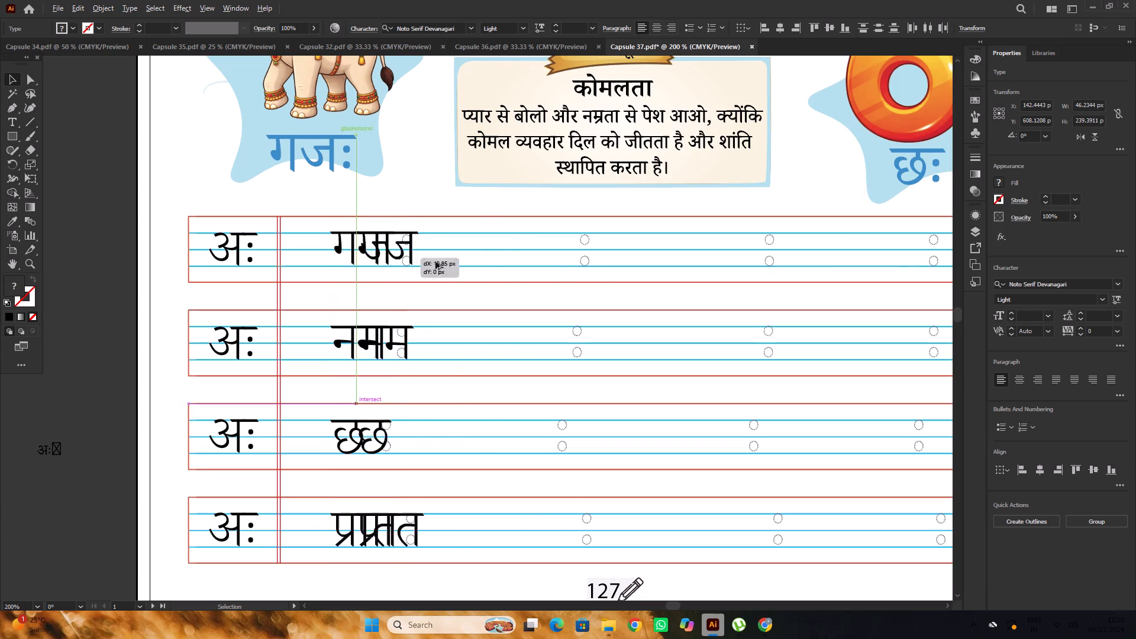
{"action": "left_click_drag", "start_coordinate": [435, 262], "coordinate": [547, 269], "text": "alt"}
Copy the second column of words about 124 px horizontally, beside the third column of visarga circles.
{"action": "scroll", "coordinate": [333, 242], "scroll_direction": "down", "scroll_amount": 4, "text": "alt"}
{"action": "scroll", "coordinate": [469, 251], "scroll_direction": "up", "scroll_amount": 3, "text": "alt"}
{"action": "scroll", "coordinate": [305, 252], "scroll_direction": "up", "scroll_amount": 1, "text": "alt"}
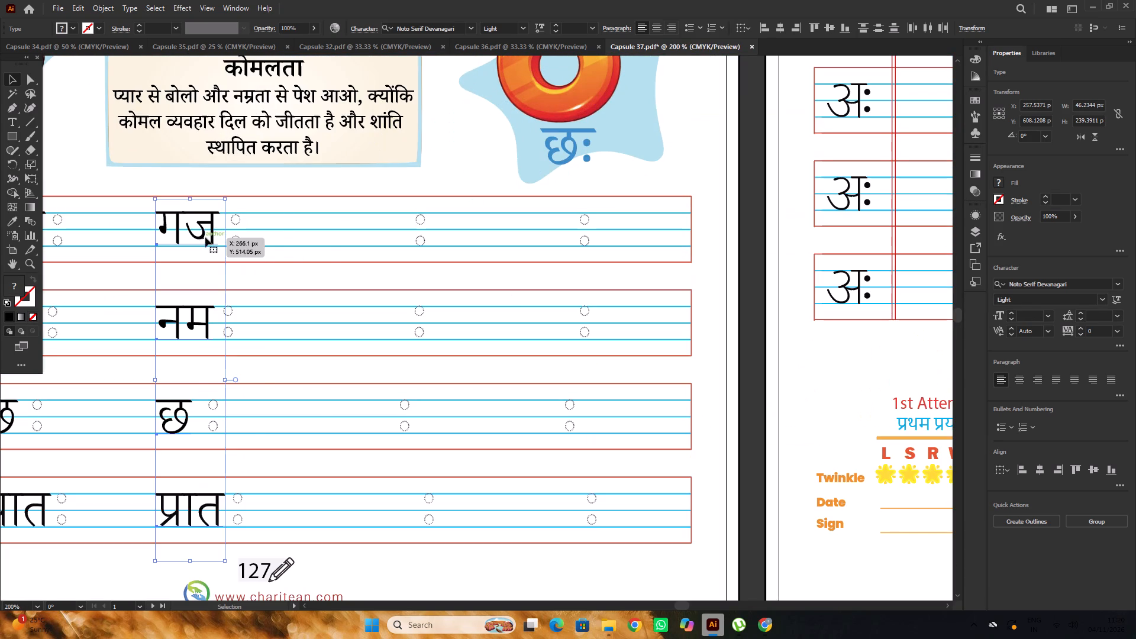
{"action": "left_click_drag", "start_coordinate": [205, 237], "coordinate": [393, 259], "text": "alt"}
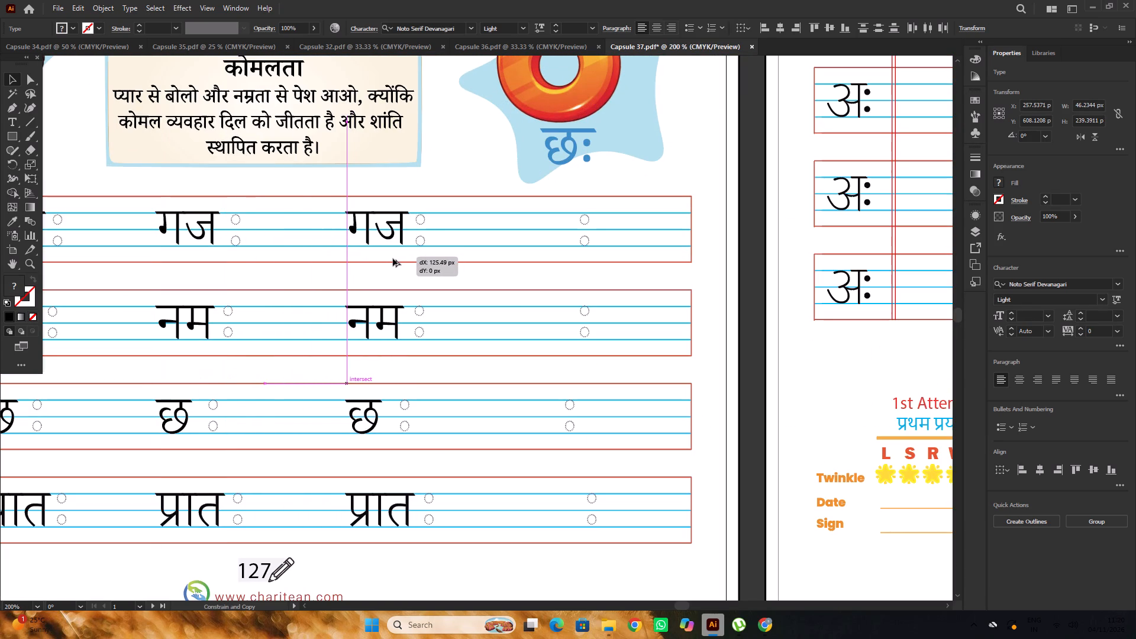
{"action": "left_click_drag", "start_coordinate": [393, 259], "coordinate": [391, 259], "text": "alt"}
Copy the third column of words about 111 px horizontally, beside the fourth column of visarga circles.
{"action": "scroll", "coordinate": [390, 259], "scroll_direction": "down", "scroll_amount": 2, "text": "alt"}
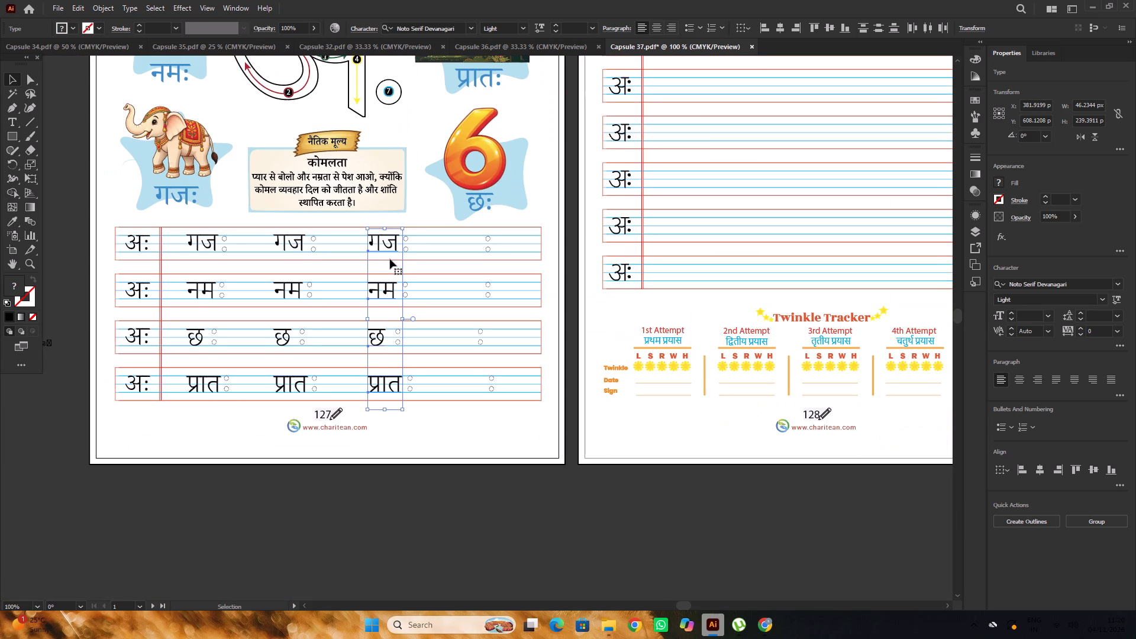
{"action": "scroll", "coordinate": [390, 259], "scroll_direction": "up", "scroll_amount": 1}
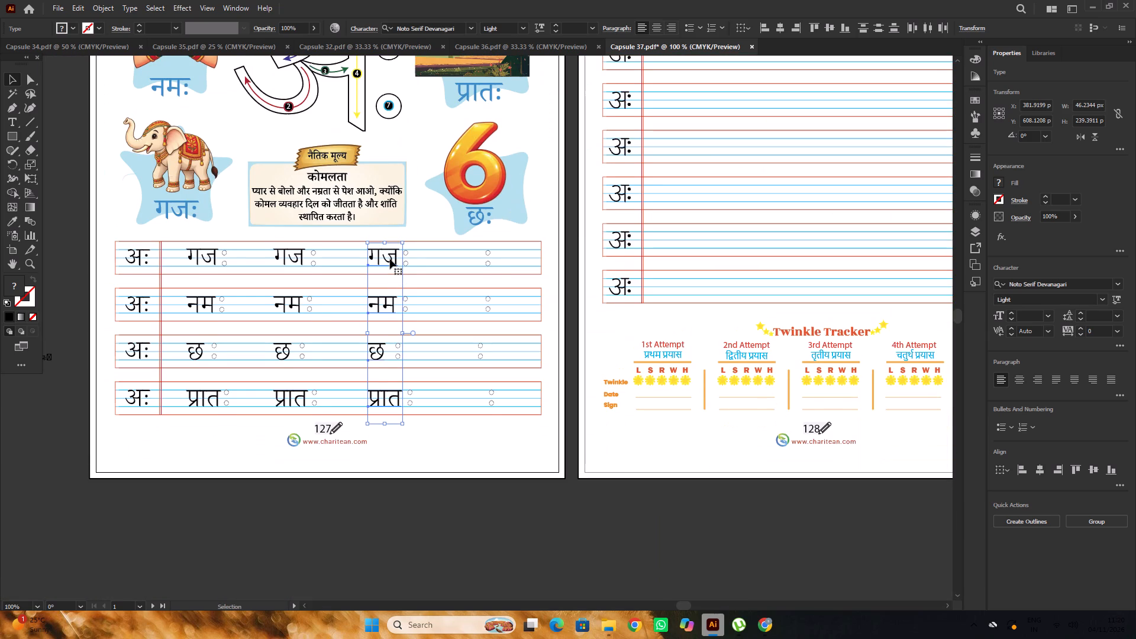
{"action": "scroll", "coordinate": [417, 254], "scroll_direction": "up", "scroll_amount": 2, "text": "alt"}
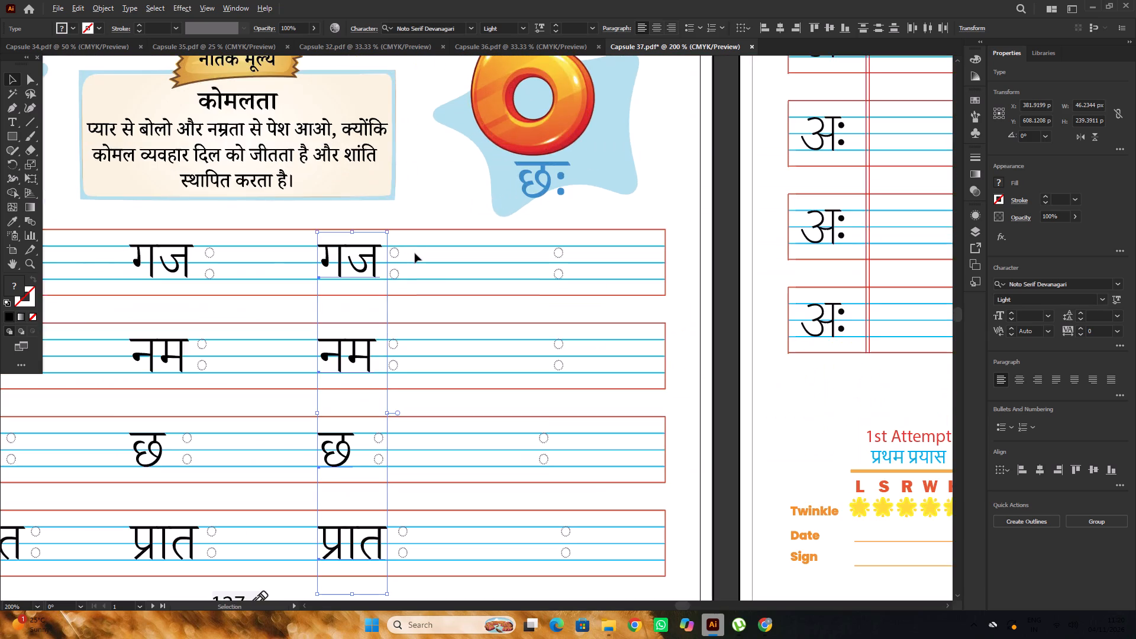
{"action": "scroll", "coordinate": [391, 258], "scroll_direction": "down", "scroll_amount": 3}
{"action": "scroll", "coordinate": [370, 237], "scroll_direction": "up", "scroll_amount": 2, "text": "alt"}
{"action": "scroll", "coordinate": [370, 237], "scroll_direction": "down", "scroll_amount": 1, "text": "alt"}
{"action": "scroll", "coordinate": [367, 233], "scroll_direction": "up", "scroll_amount": 1}
{"action": "scroll", "coordinate": [356, 228], "scroll_direction": "down", "scroll_amount": 2, "text": "alt"}
{"action": "scroll", "coordinate": [357, 228], "scroll_direction": "up", "scroll_amount": 2, "text": "alt"}
{"action": "left_click_drag", "start_coordinate": [359, 229], "coordinate": [612, 248], "text": "alt"}
{"action": "scroll", "coordinate": [587, 244], "scroll_direction": "down", "scroll_amount": 6, "text": "alt"}
{"action": "scroll", "coordinate": [601, 308], "scroll_direction": "up", "scroll_amount": 1, "text": "alt"}
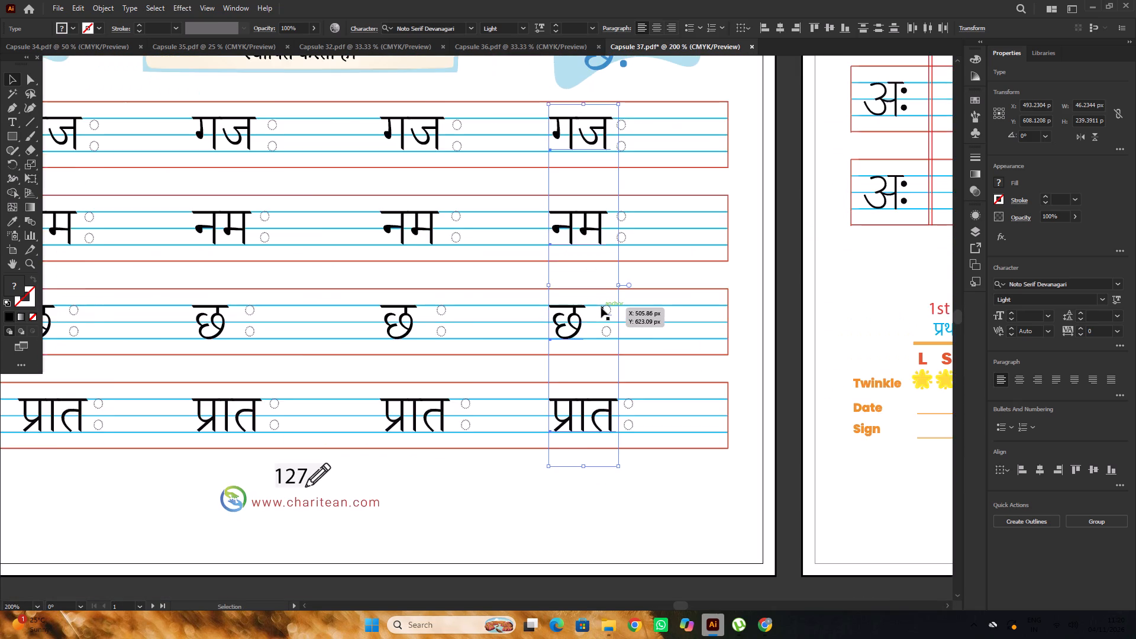
{"action": "scroll", "coordinate": [601, 308], "scroll_direction": "down", "scroll_amount": 3, "text": "alt"}
{"action": "scroll", "coordinate": [607, 363], "scroll_direction": "up", "scroll_amount": 3}
{"action": "scroll", "coordinate": [522, 325], "scroll_direction": "down", "scroll_amount": 2, "text": "alt"}
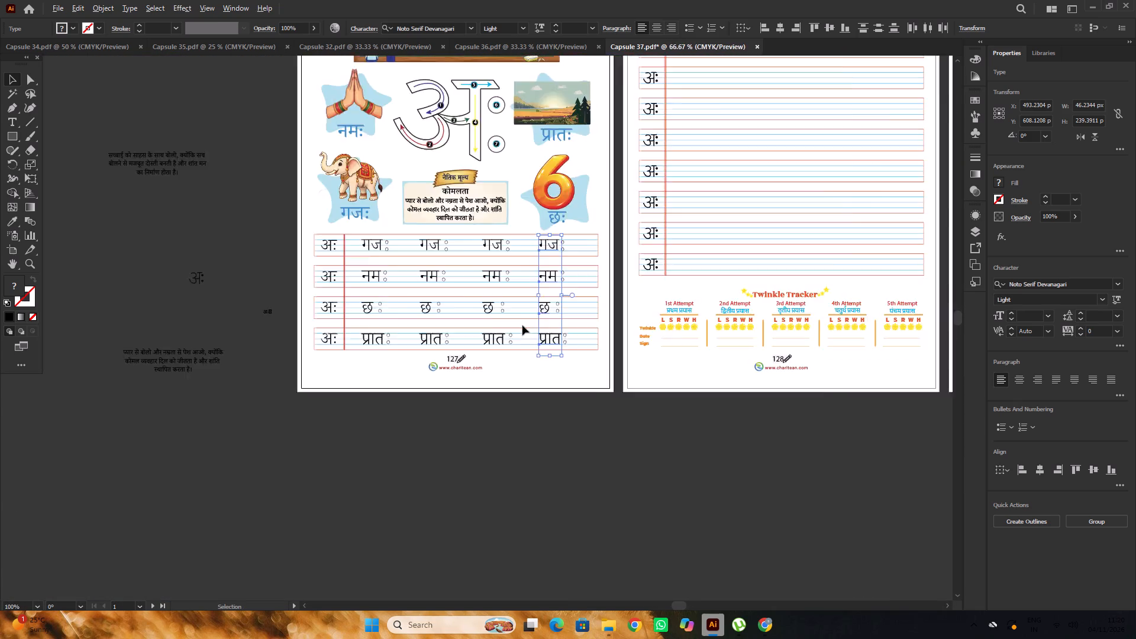
{"action": "scroll", "coordinate": [522, 325], "scroll_direction": "down", "scroll_amount": 2, "text": "alt"}
{"action": "key", "text": "space"}
{"action": "left_click_drag", "start_coordinate": [689, 396], "coordinate": [503, 415]}
{"action": "left_click", "coordinate": [553, 418]}
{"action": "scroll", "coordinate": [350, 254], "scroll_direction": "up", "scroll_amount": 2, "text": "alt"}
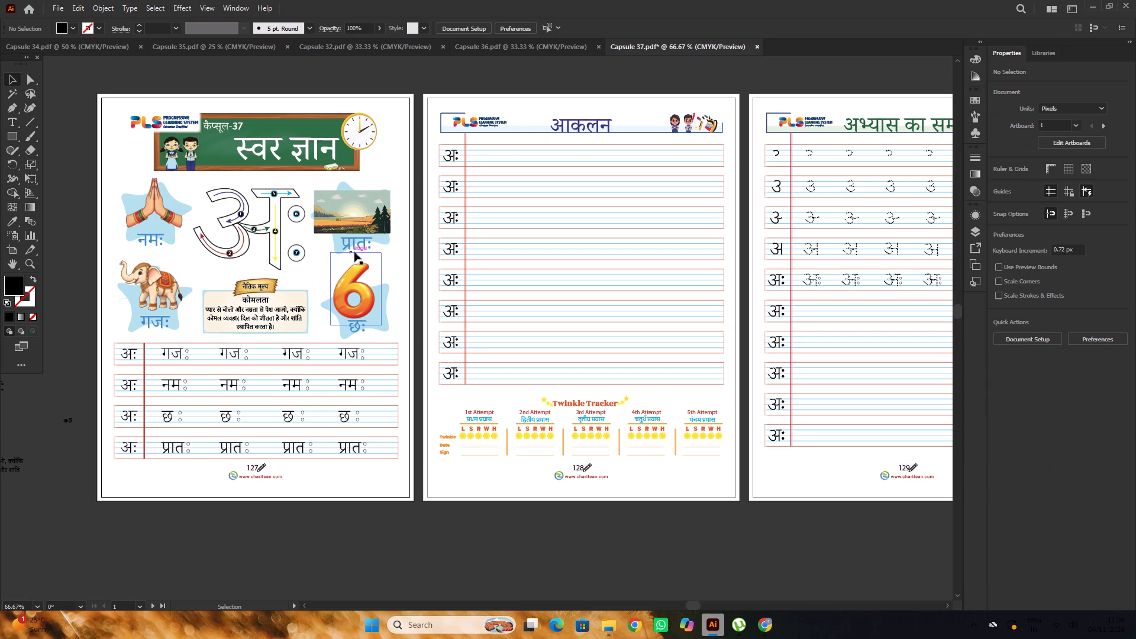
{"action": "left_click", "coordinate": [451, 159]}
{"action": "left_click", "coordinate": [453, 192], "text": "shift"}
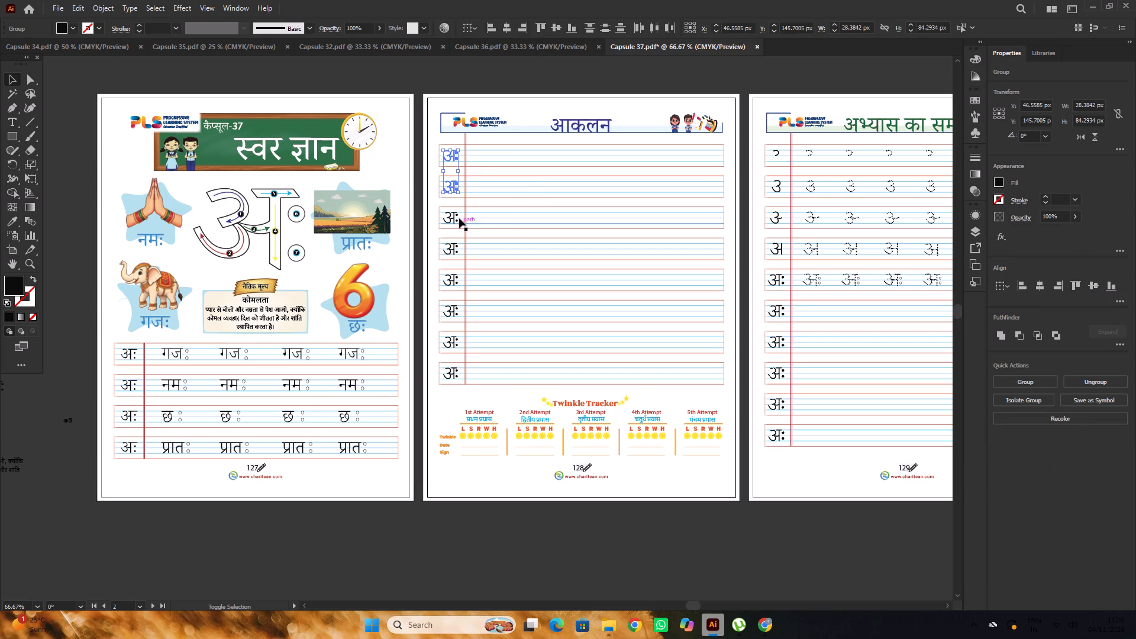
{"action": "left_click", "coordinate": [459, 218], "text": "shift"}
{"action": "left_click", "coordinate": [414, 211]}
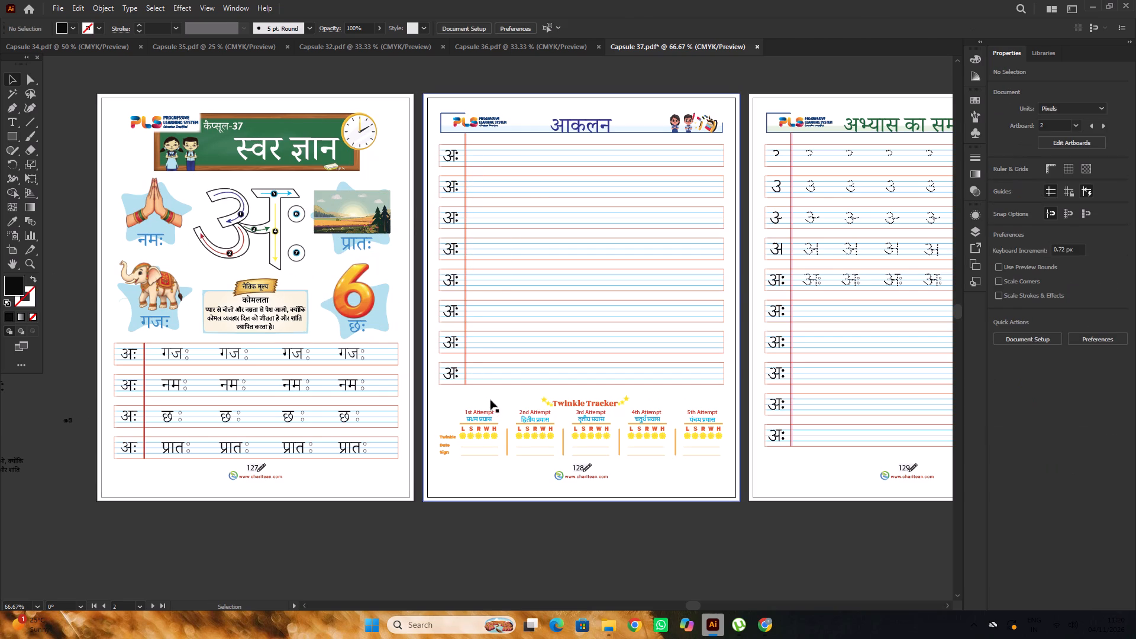
Lock the page background of page 128, the आकलन page.
{"action": "left_click", "coordinate": [511, 405]}
{"action": "key", "text": "ctrl+2"}
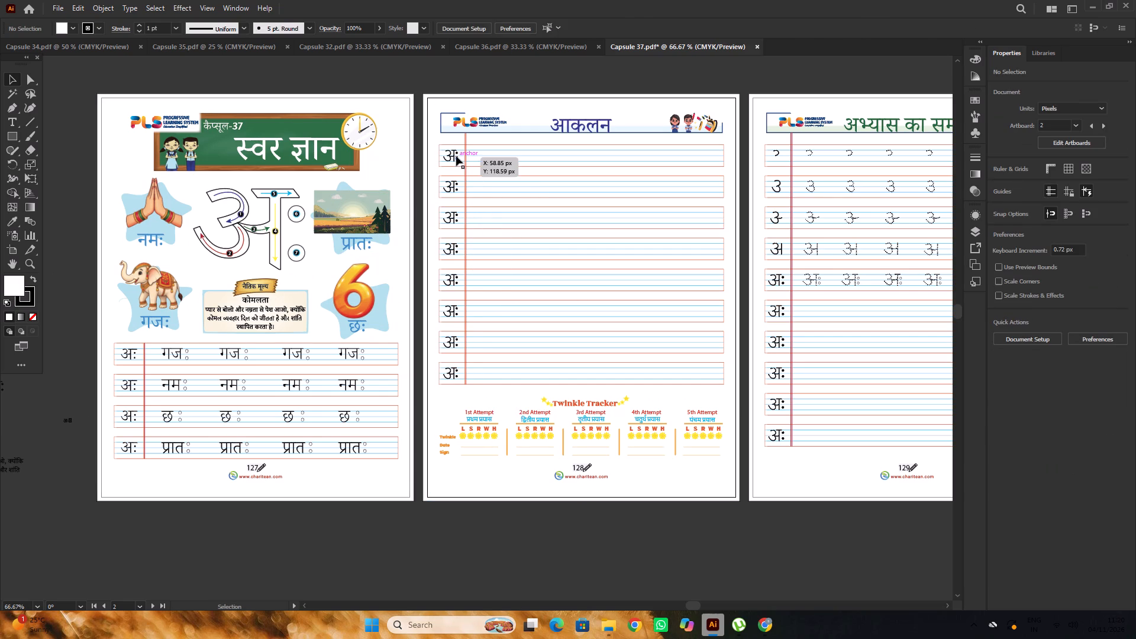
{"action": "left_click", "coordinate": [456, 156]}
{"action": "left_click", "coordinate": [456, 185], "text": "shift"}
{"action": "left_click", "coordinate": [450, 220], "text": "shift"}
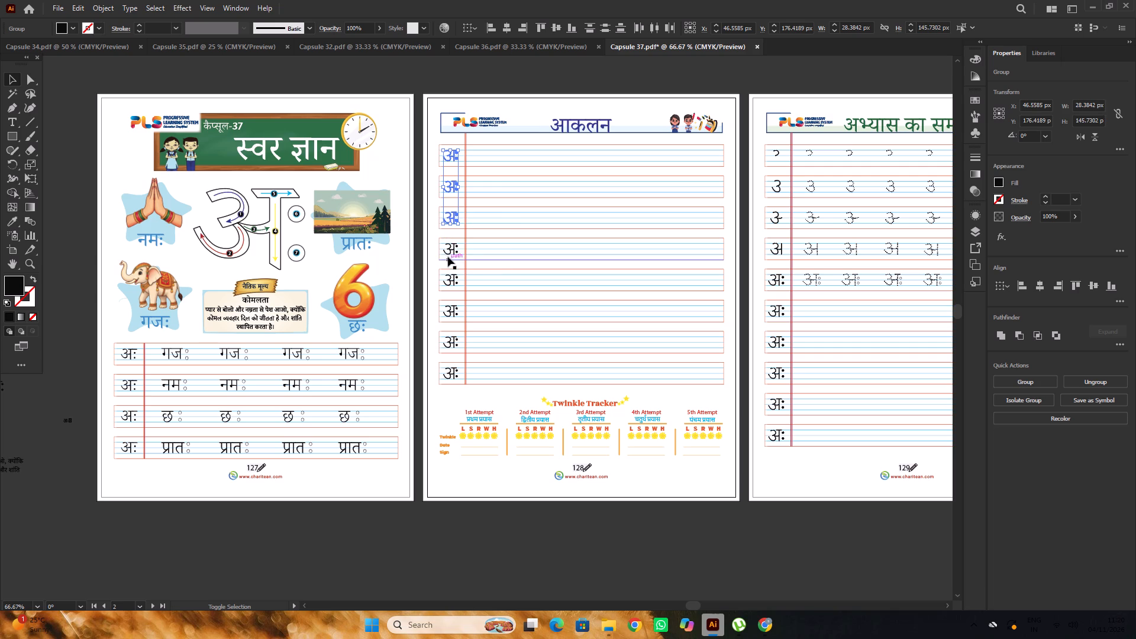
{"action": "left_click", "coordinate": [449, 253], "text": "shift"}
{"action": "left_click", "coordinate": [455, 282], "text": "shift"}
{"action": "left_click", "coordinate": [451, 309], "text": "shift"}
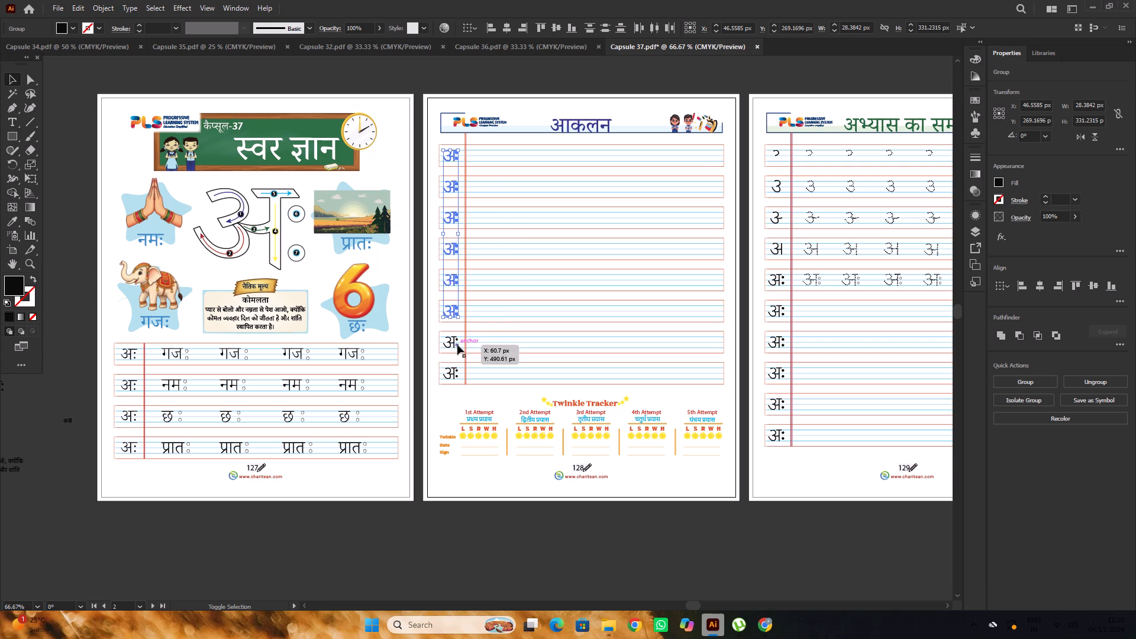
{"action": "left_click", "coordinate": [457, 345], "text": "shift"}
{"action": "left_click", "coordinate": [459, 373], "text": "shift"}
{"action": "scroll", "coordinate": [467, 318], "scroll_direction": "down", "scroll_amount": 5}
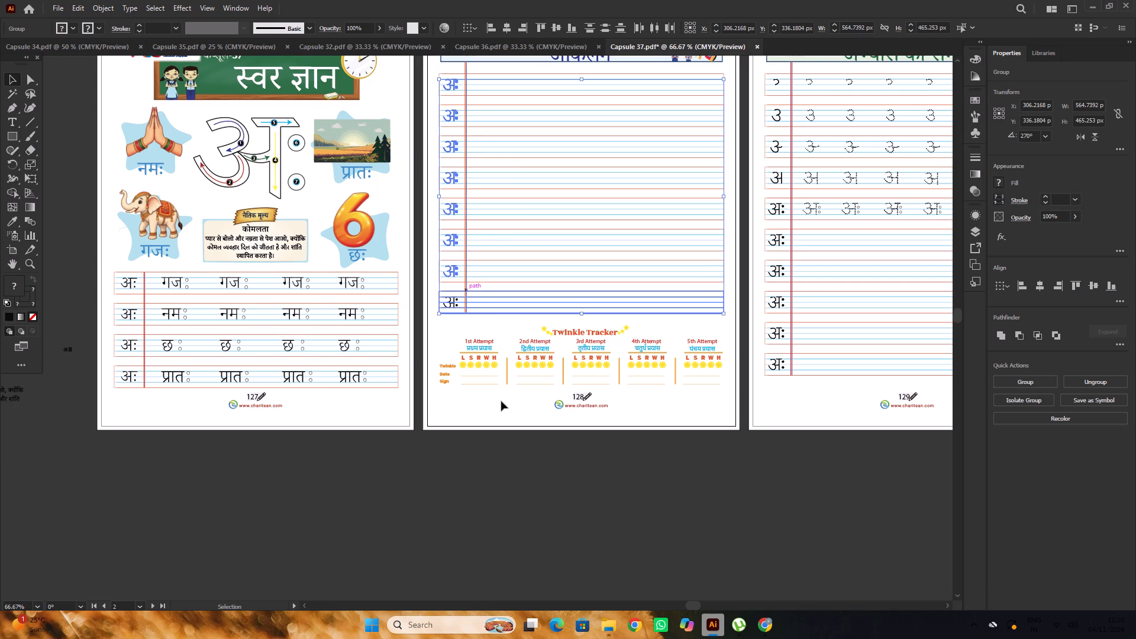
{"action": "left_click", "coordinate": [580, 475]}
Lock the ruled writing lines of all eight rows on page 128.
{"action": "scroll", "coordinate": [520, 294], "scroll_direction": "up", "scroll_amount": 2}
{"action": "left_click", "coordinate": [507, 351]}
{"action": "left_click_drag", "start_coordinate": [507, 350], "coordinate": [506, 319]}
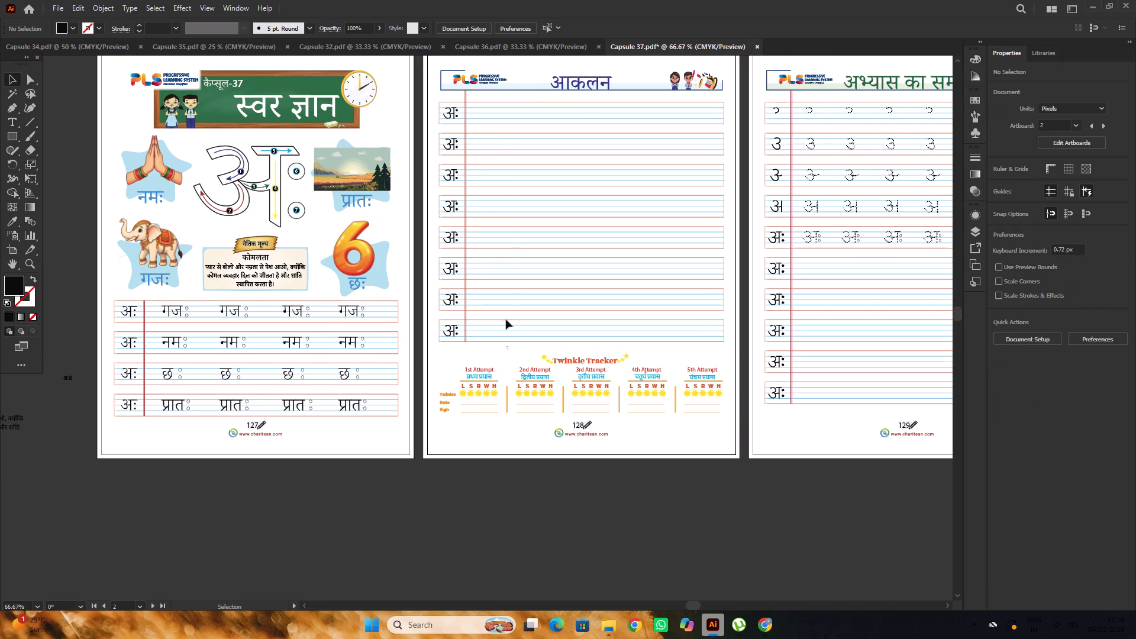
{"action": "left_click_drag", "start_coordinate": [506, 319], "coordinate": [495, 98]}
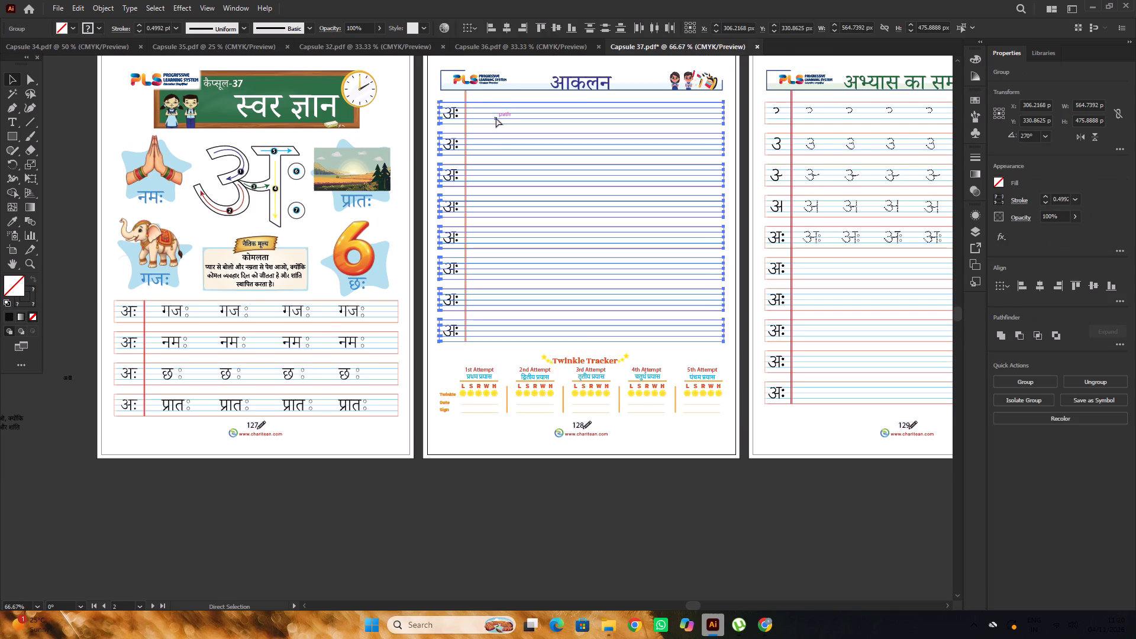
{"action": "key", "text": "ctrl+2"}
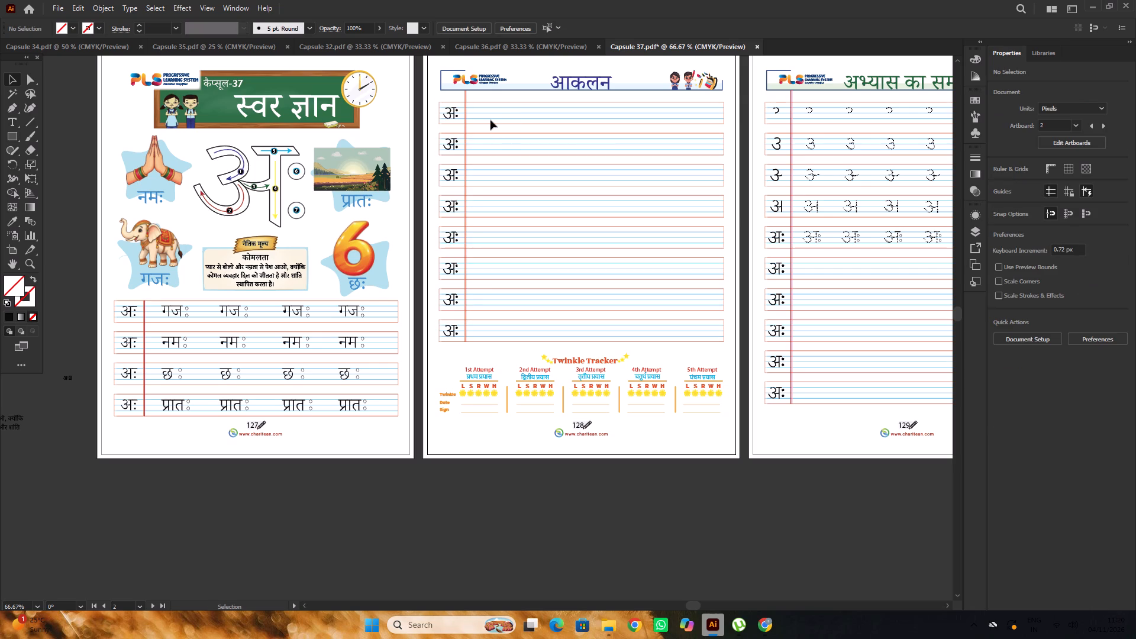
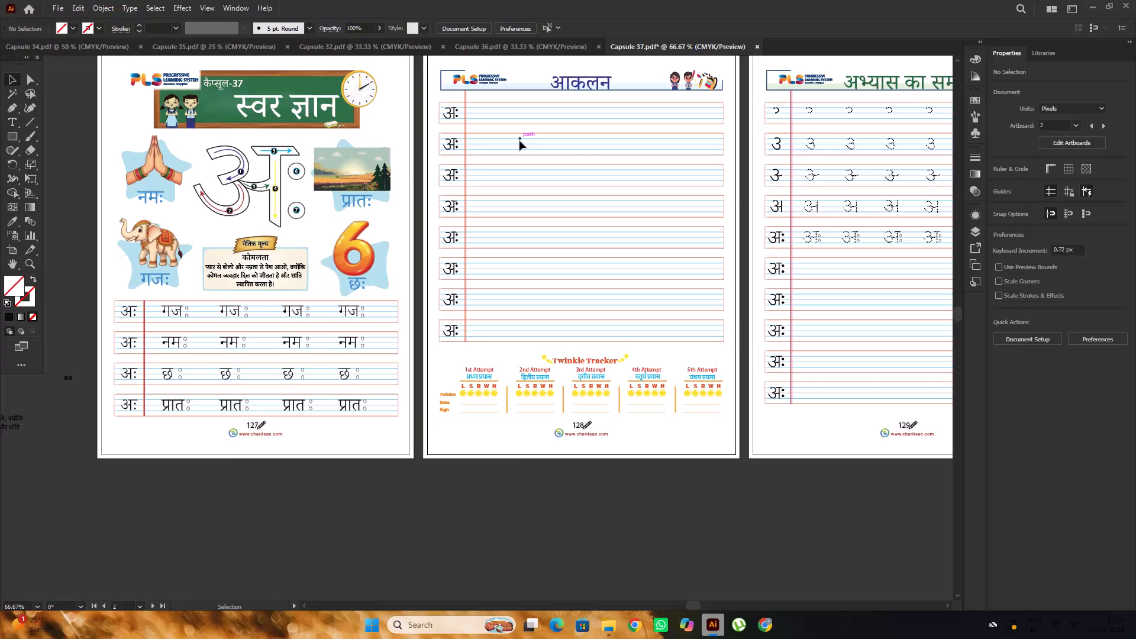
Delete the eight old अः letters from the first column of page 128, the आकलन page.
{"action": "scroll", "coordinate": [522, 129], "scroll_direction": "down", "scroll_amount": 5}
{"action": "scroll", "coordinate": [515, 143], "scroll_direction": "up", "scroll_amount": 6}
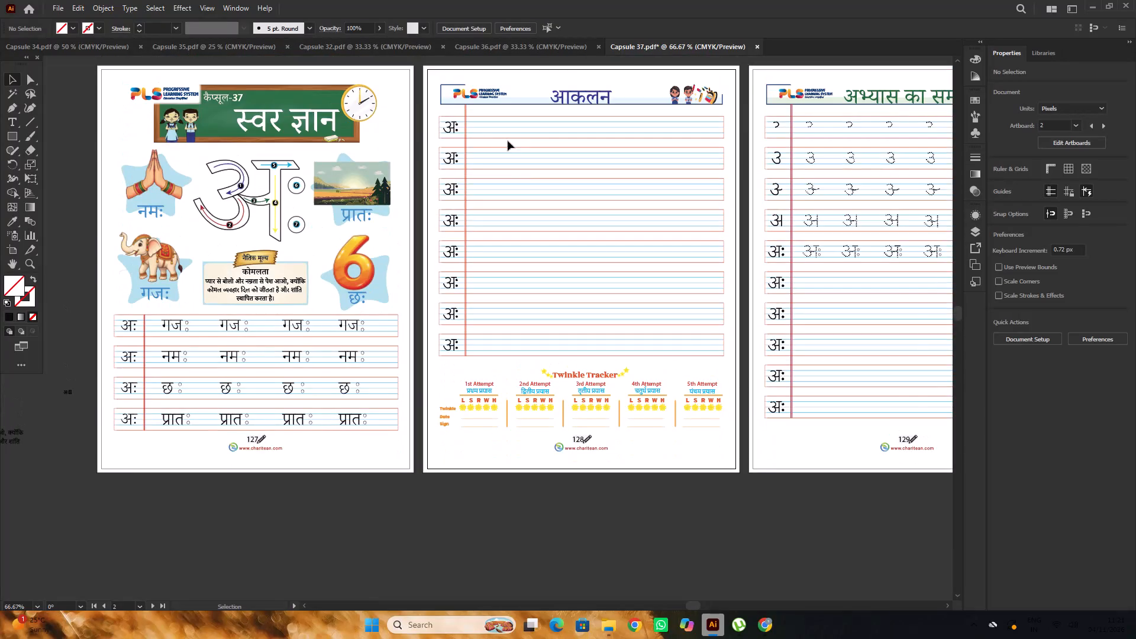
{"action": "scroll", "coordinate": [501, 134], "scroll_direction": "up", "scroll_amount": 1, "text": "alt"}
{"action": "scroll", "coordinate": [501, 134], "scroll_direction": "down", "scroll_amount": 2, "text": "alt"}
{"action": "scroll", "coordinate": [467, 132], "scroll_direction": "up", "scroll_amount": 1, "text": "alt"}
{"action": "left_click", "coordinate": [467, 132]}
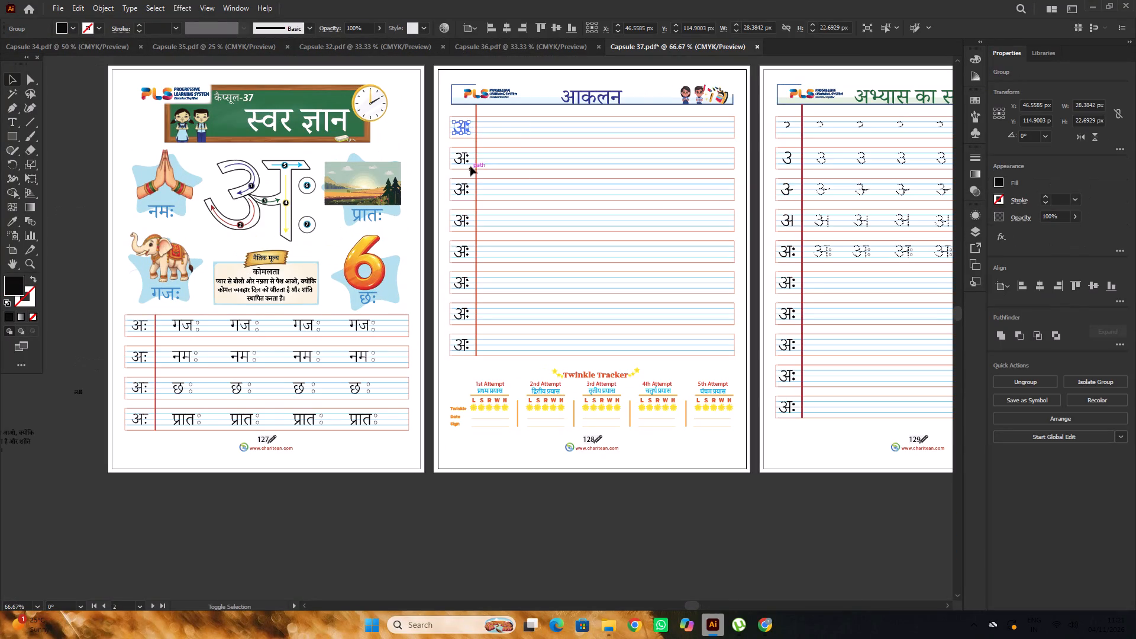
{"action": "left_click", "coordinate": [467, 160], "text": "shift"}
{"action": "left_click", "coordinate": [464, 189], "text": "shift"}
{"action": "left_click", "coordinate": [463, 219], "text": "shift"}
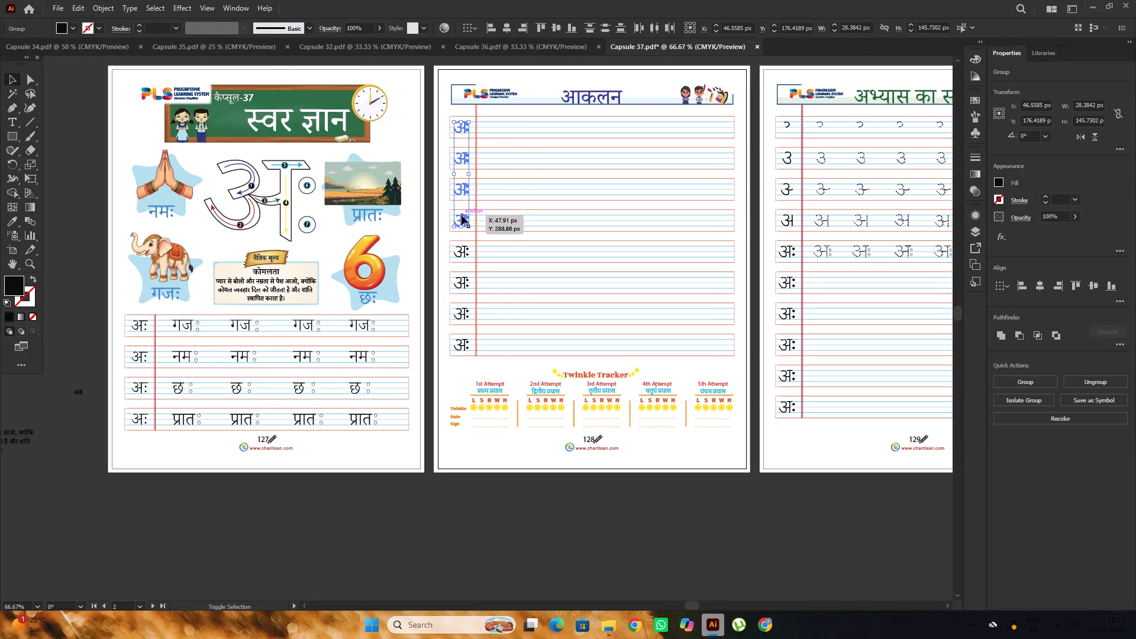
{"action": "left_click", "coordinate": [466, 257], "text": "shift"}
{"action": "left_click", "coordinate": [463, 286], "text": "shift"}
{"action": "left_click", "coordinate": [463, 317], "text": "shift"}
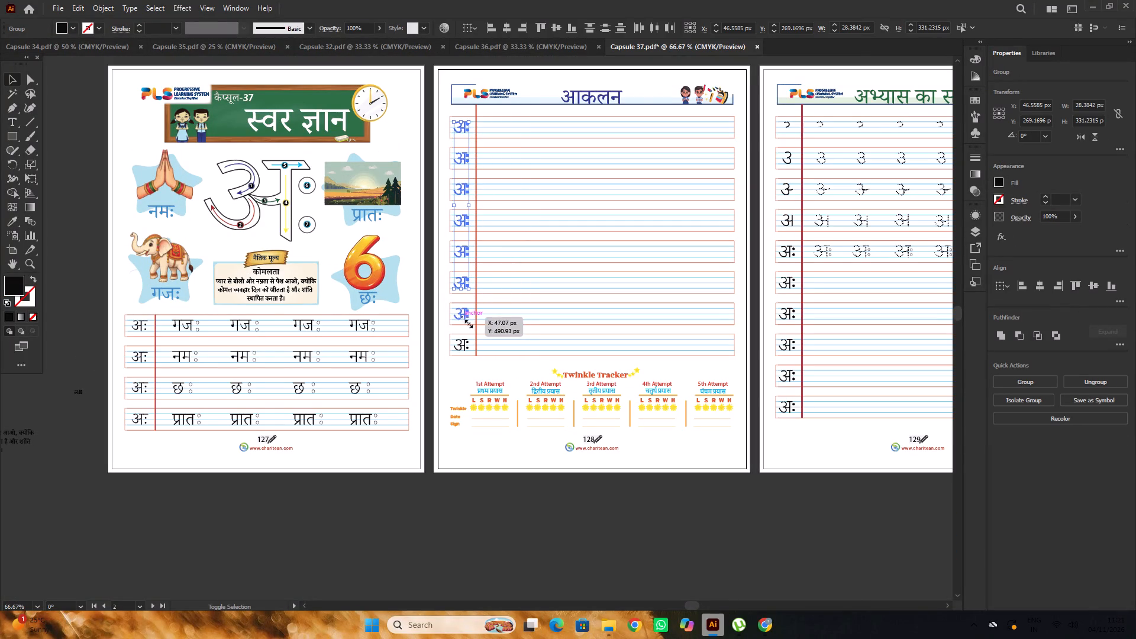
{"action": "left_click", "coordinate": [467, 350], "text": "shift"}
{"action": "key", "text": "Delete"}
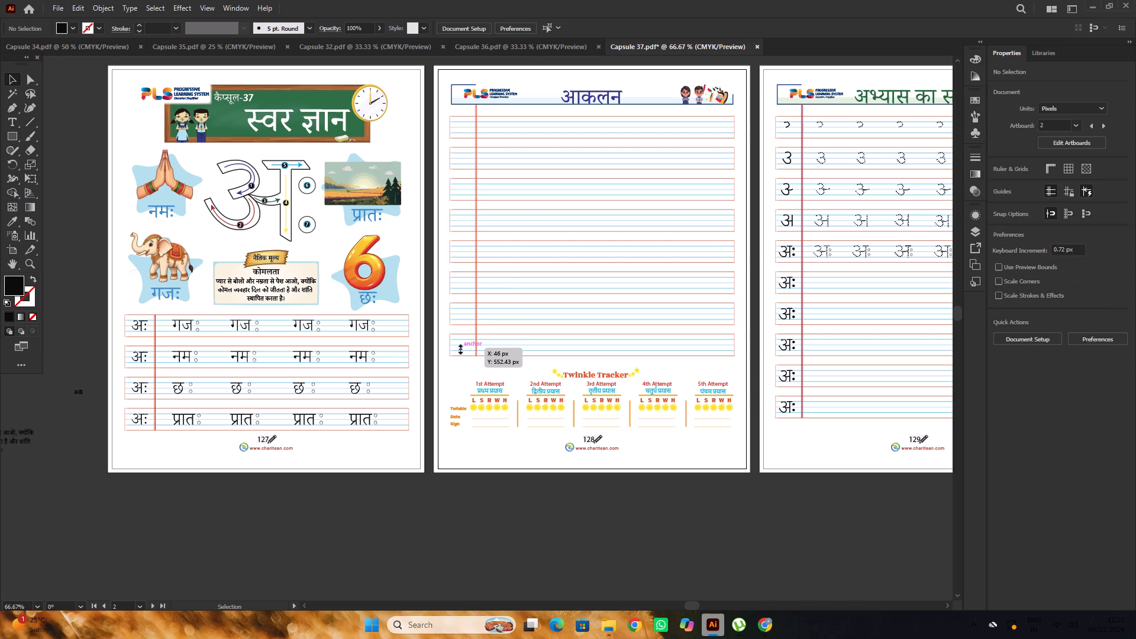
Copy the Noto Serif Devanagari Light अः from page 127's first practice row into the first row of page 128's letter column.
{"action": "left_click_drag", "start_coordinate": [144, 327], "coordinate": [475, 72]}
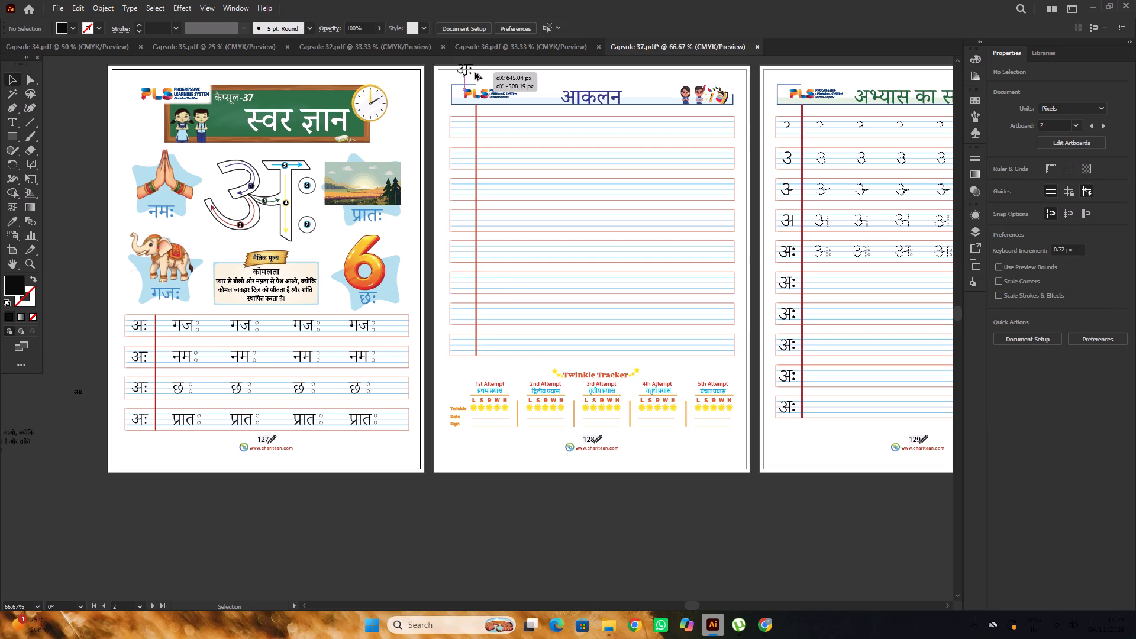
{"action": "left_click_drag", "start_coordinate": [475, 72], "coordinate": [469, 134]}
{"action": "scroll", "coordinate": [470, 133], "scroll_direction": "up", "scroll_amount": 4, "text": "alt"}
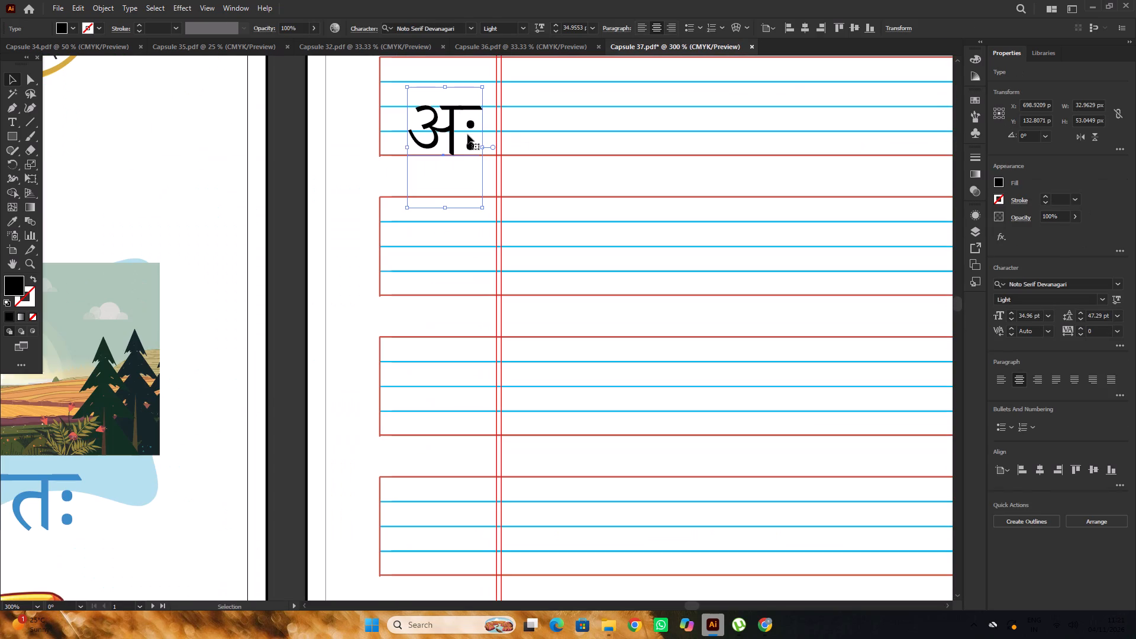
{"action": "scroll", "coordinate": [468, 134], "scroll_direction": "up", "scroll_amount": 1}
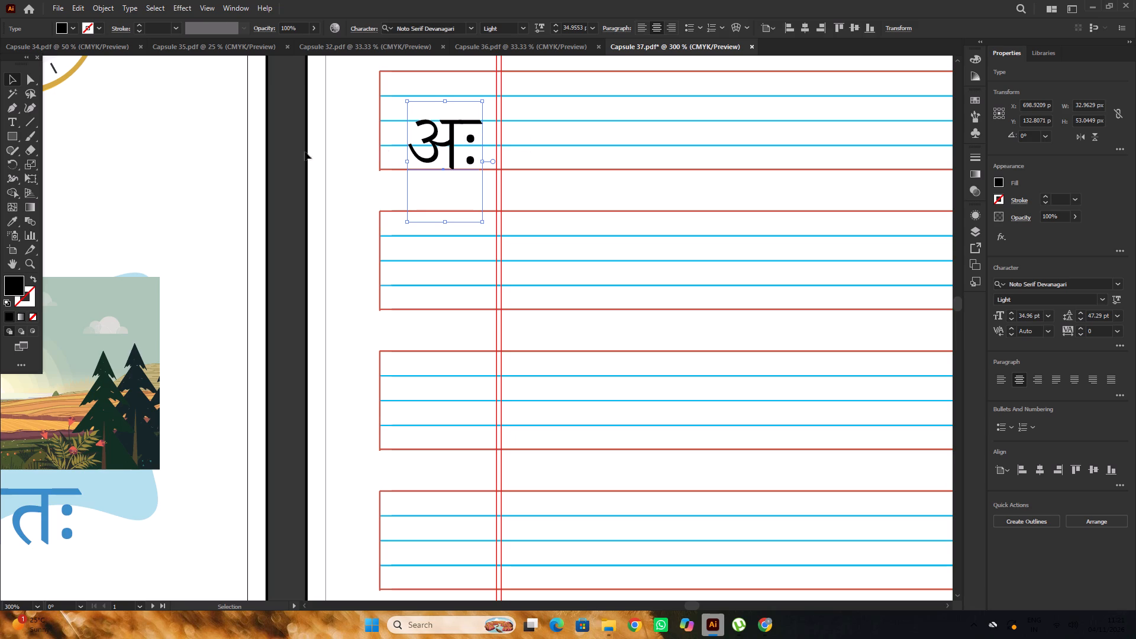
{"action": "scroll", "coordinate": [297, 151], "scroll_direction": "down", "scroll_amount": 2, "text": "alt"}
{"action": "scroll", "coordinate": [296, 151], "scroll_direction": "up", "scroll_amount": 6}
{"action": "scroll", "coordinate": [439, 196], "scroll_direction": "down", "scroll_amount": 2, "text": "alt"}
{"action": "scroll", "coordinate": [439, 196], "scroll_direction": "up", "scroll_amount": 3}
{"action": "left_click", "coordinate": [445, 114]}
{"action": "scroll", "coordinate": [445, 115], "scroll_direction": "down", "scroll_amount": 5}
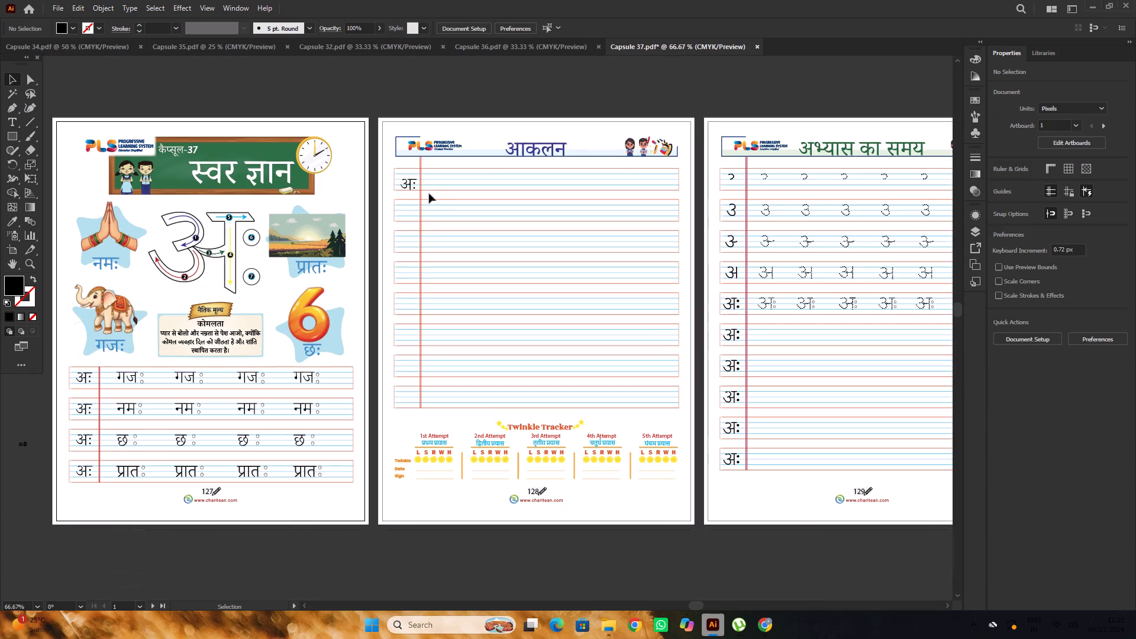
{"action": "scroll", "coordinate": [428, 193], "scroll_direction": "up", "scroll_amount": 2, "text": "alt"}
{"action": "scroll", "coordinate": [364, 172], "scroll_direction": "up", "scroll_amount": 5}
{"action": "scroll", "coordinate": [401, 235], "scroll_direction": "up", "scroll_amount": 2, "text": "alt"}
{"action": "left_click_drag", "start_coordinate": [389, 241], "coordinate": [380, 198]}
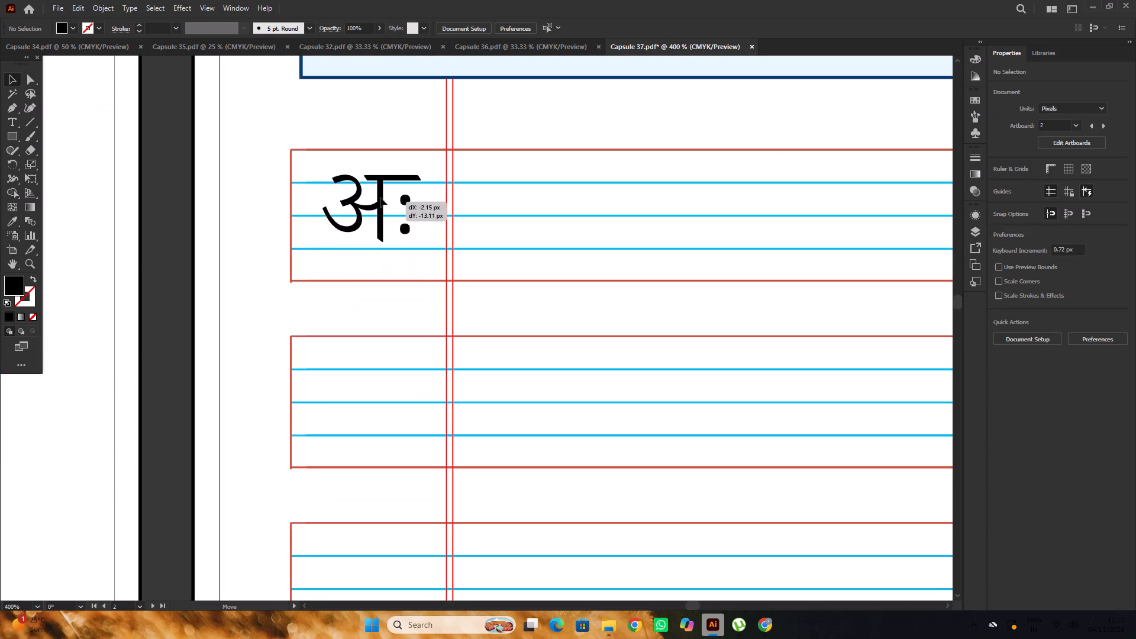
{"action": "left_click_drag", "start_coordinate": [380, 198], "coordinate": [375, 206]}
Enlarge the copied अः proportionally to about 35.85 pt so it fits the first row's writing lines.
{"action": "scroll", "coordinate": [460, 202], "scroll_direction": "down", "scroll_amount": 1, "text": "alt"}
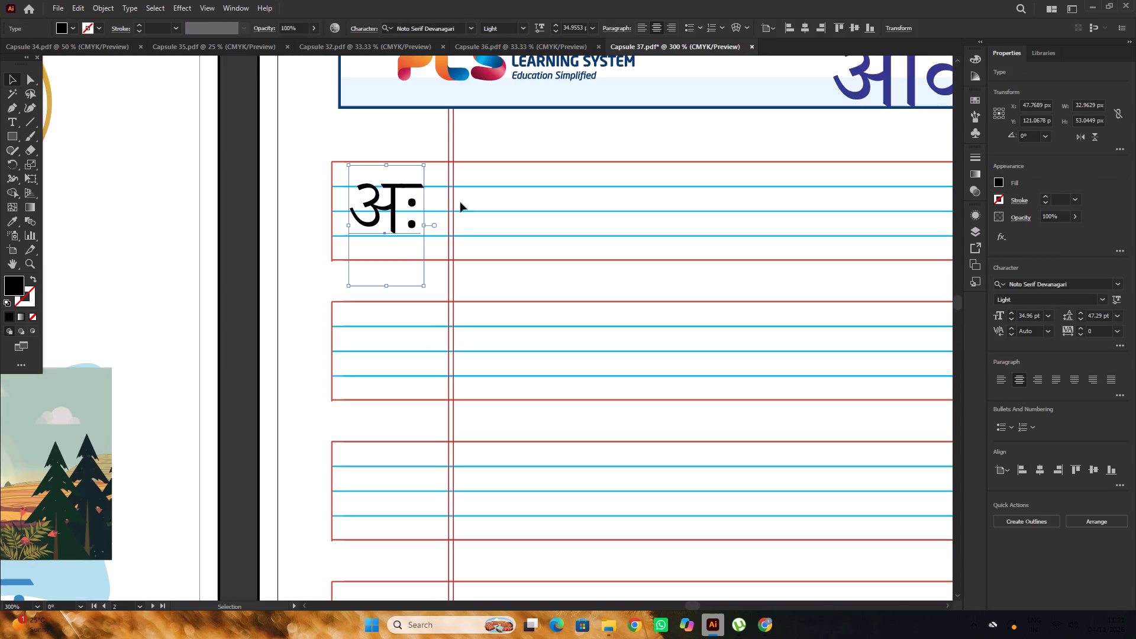
{"action": "scroll", "coordinate": [435, 211], "scroll_direction": "up", "scroll_amount": 2, "text": "alt"}
{"action": "left_click_drag", "start_coordinate": [411, 363], "coordinate": [423, 377], "text": "shift"}
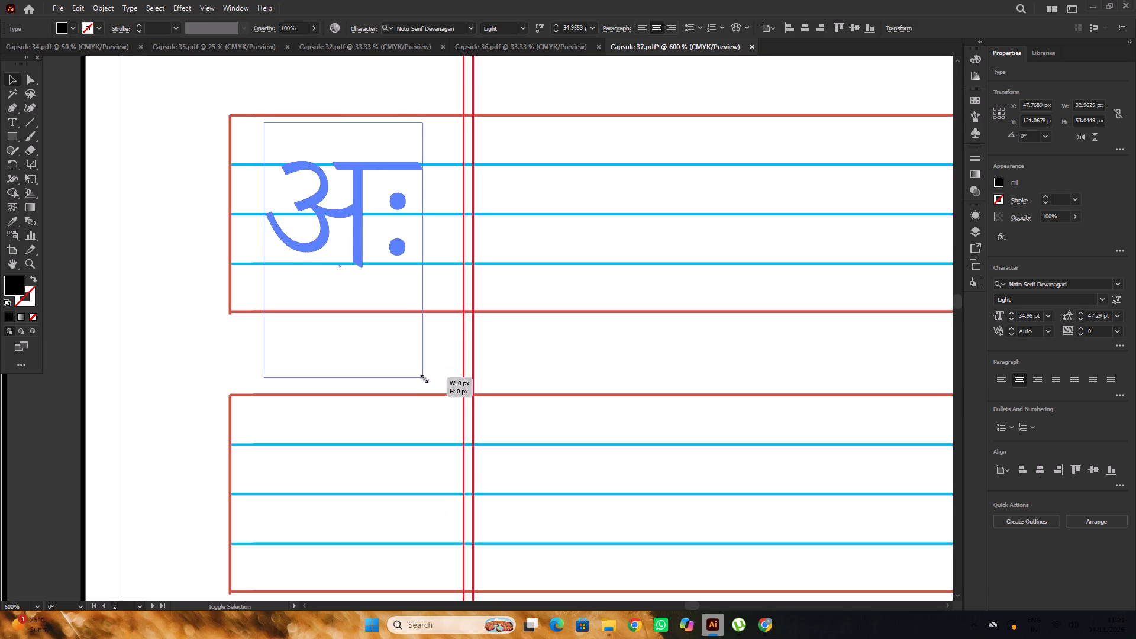
{"action": "left_click_drag", "start_coordinate": [423, 377], "coordinate": [419, 369], "text": "shift"}
Copy the अः straight down into the second and third rows of page 128, spaced about 61.7 px apart.
{"action": "scroll", "coordinate": [447, 231], "scroll_direction": "down", "scroll_amount": 4, "text": "alt"}
{"action": "scroll", "coordinate": [450, 243], "scroll_direction": "down", "scroll_amount": 3}
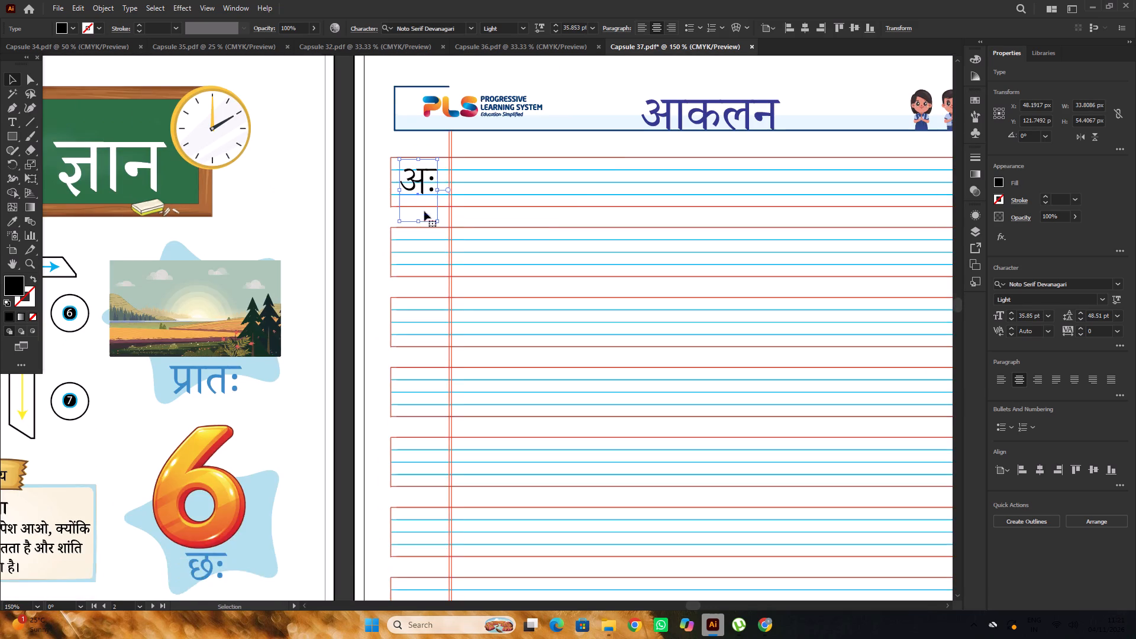
{"action": "scroll", "coordinate": [418, 198], "scroll_direction": "up", "scroll_amount": 1, "text": "alt"}
{"action": "left_click_drag", "start_coordinate": [424, 186], "coordinate": [424, 281], "text": "alt"}
{"action": "scroll", "coordinate": [412, 201], "scroll_direction": "down", "scroll_amount": 5}
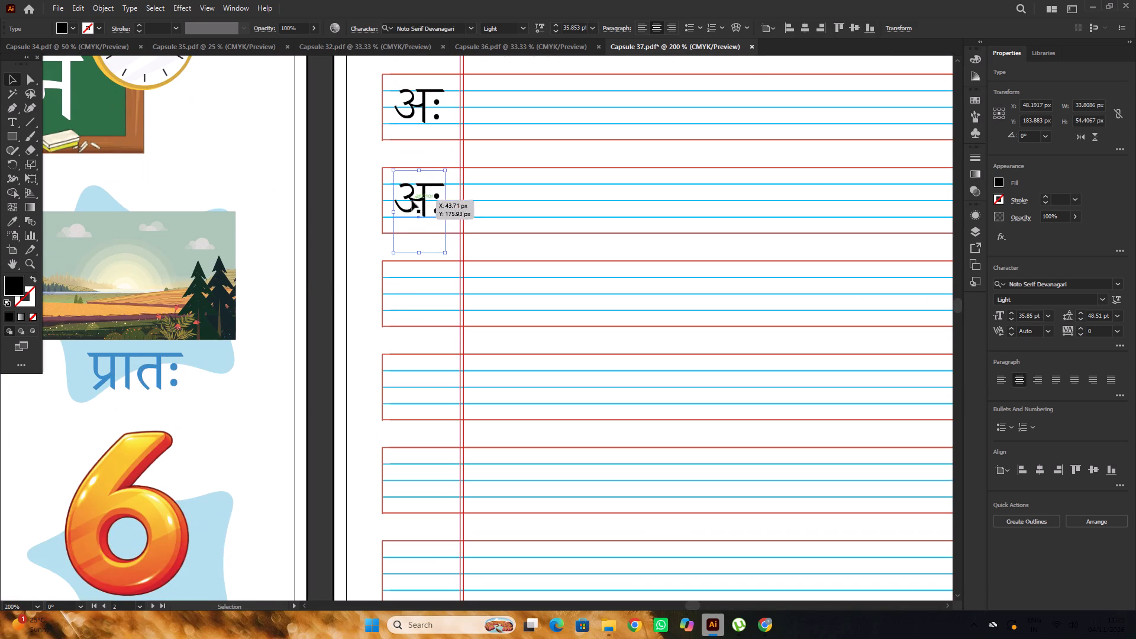
{"action": "left_click_drag", "start_coordinate": [424, 205], "coordinate": [428, 276], "text": "alt+shift"}
{"action": "left_click", "coordinate": [422, 199]}
{"action": "left_click_drag", "start_coordinate": [423, 200], "coordinate": [418, 260], "text": "alt"}
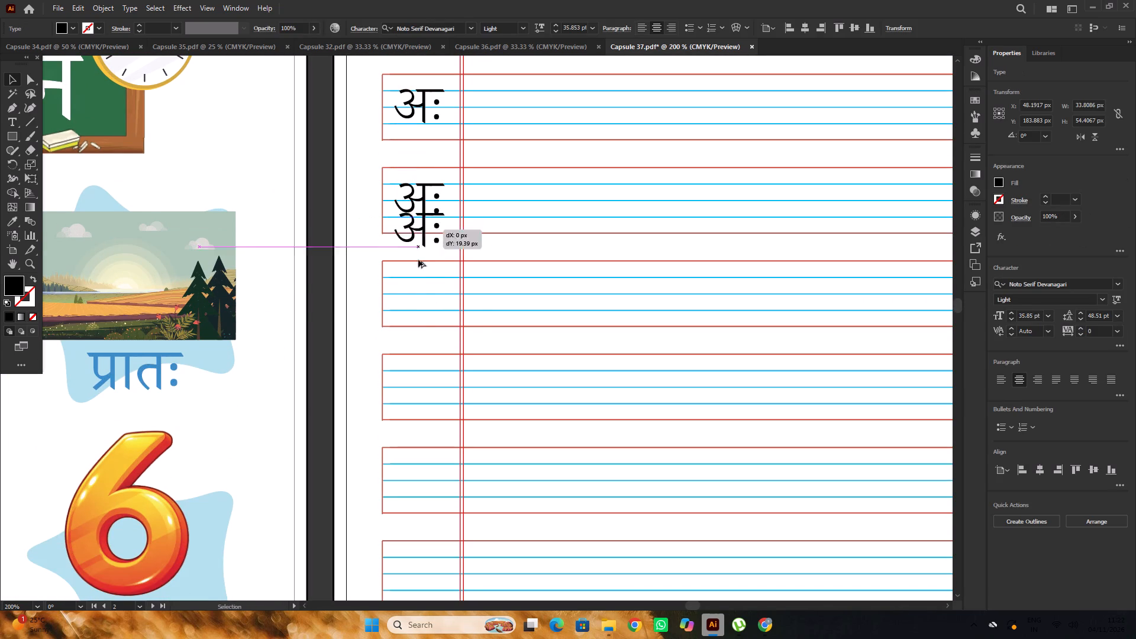
{"action": "left_click_drag", "start_coordinate": [418, 260], "coordinate": [417, 293], "text": "alt"}
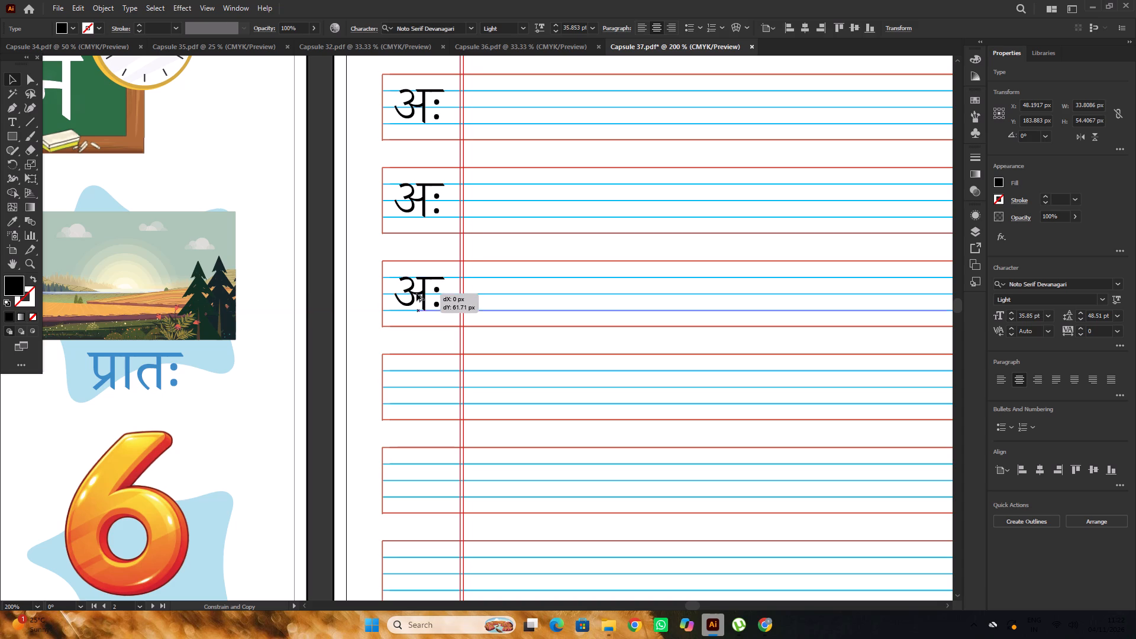
{"action": "left_click_drag", "start_coordinate": [417, 293], "coordinate": [417, 293], "text": "alt"}
Copy the अः straight down into the fourth, fifth and sixth rows of page 128, keeping the row spacing of about 61.7 px.
{"action": "scroll", "coordinate": [414, 270], "scroll_direction": "down", "scroll_amount": 6, "text": "alt"}
{"action": "left_click", "coordinate": [414, 162]}
{"action": "scroll", "coordinate": [414, 162], "scroll_direction": "down", "scroll_amount": 8}
{"action": "scroll", "coordinate": [415, 185], "scroll_direction": "up", "scroll_amount": 3, "text": "alt"}
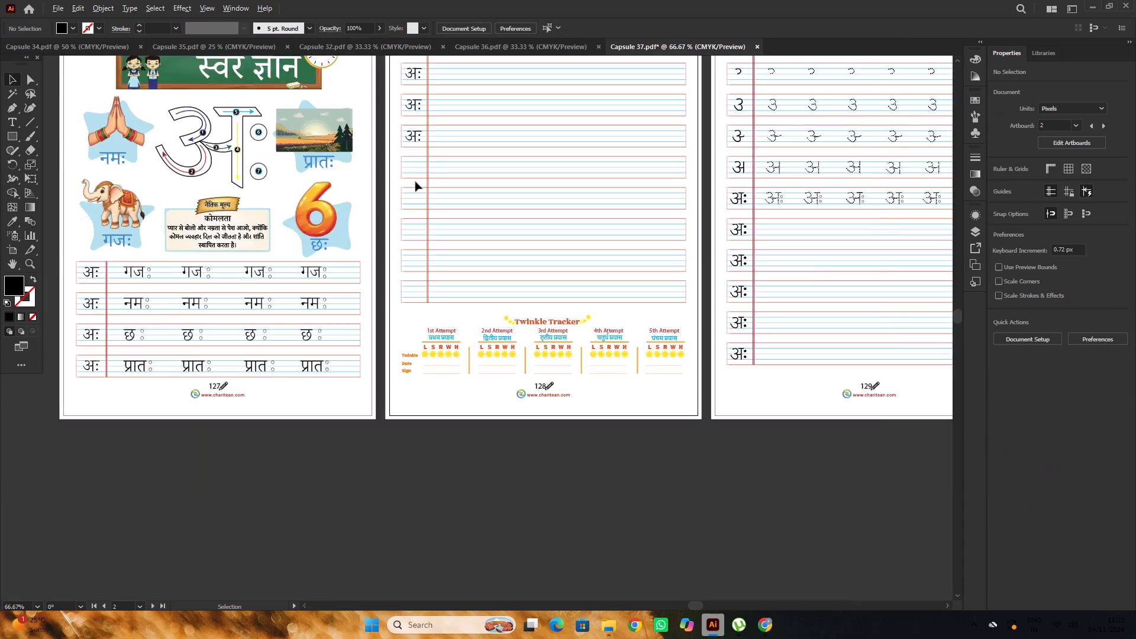
{"action": "left_click_drag", "start_coordinate": [415, 118], "coordinate": [413, 168], "text": "alt"}
{"action": "scroll", "coordinate": [414, 164], "scroll_direction": "up", "scroll_amount": 6, "text": "alt"}
{"action": "left_click_drag", "start_coordinate": [416, 173], "coordinate": [418, 161]}
{"action": "scroll", "coordinate": [418, 161], "scroll_direction": "down", "scroll_amount": 2, "text": "alt"}
{"action": "left_click_drag", "start_coordinate": [418, 162], "coordinate": [418, 299], "text": "alt"}
{"action": "scroll", "coordinate": [416, 267], "scroll_direction": "down", "scroll_amount": 8}
{"action": "left_click_drag", "start_coordinate": [420, 204], "coordinate": [424, 339], "text": "alt"}
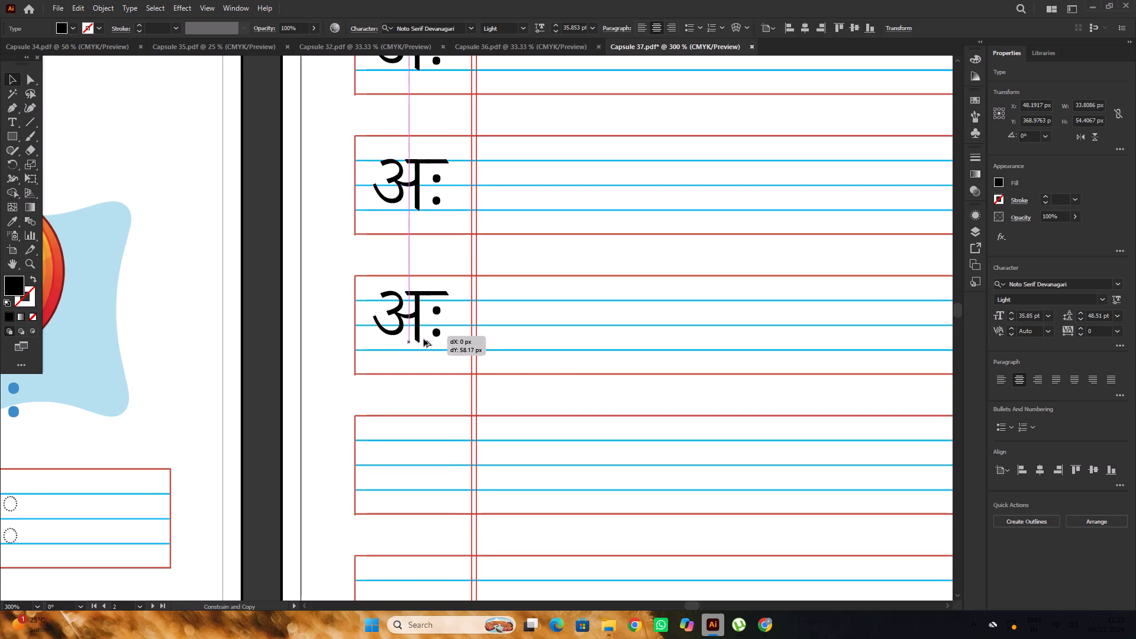
{"action": "left_click_drag", "start_coordinate": [424, 339], "coordinate": [424, 343], "text": "alt"}
Copy the अः straight down into the seventh and eighth rows of page 128 at the same spacing, and clear the selection.
{"action": "scroll", "coordinate": [404, 270], "scroll_direction": "down", "scroll_amount": 10, "text": "alt"}
{"action": "scroll", "coordinate": [409, 236], "scroll_direction": "up", "scroll_amount": 5, "text": "alt"}
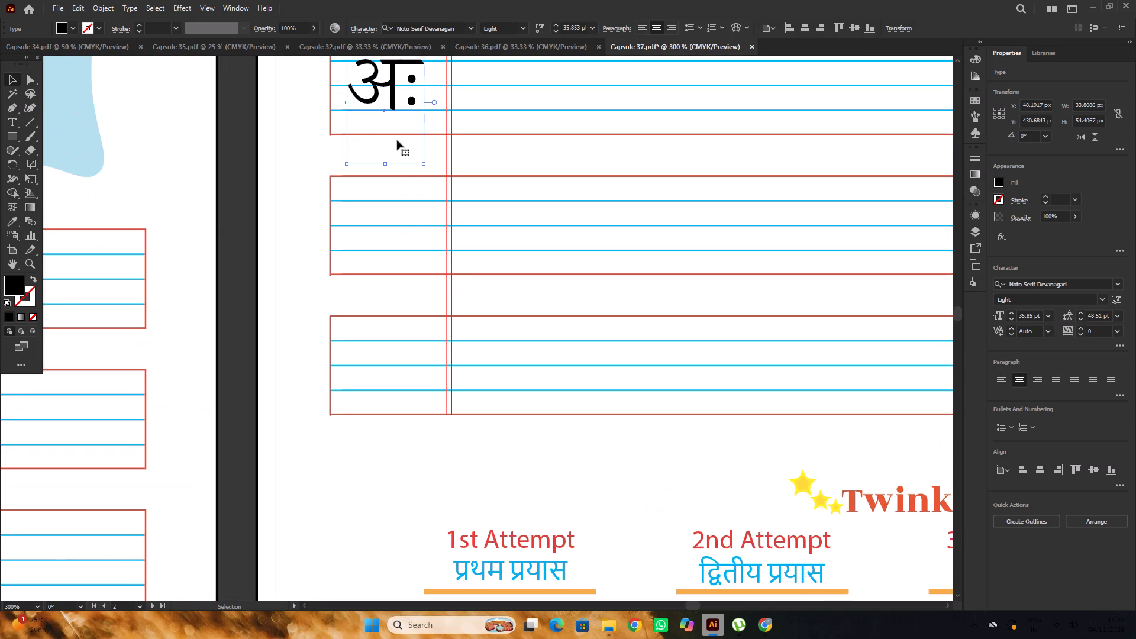
{"action": "left_click_drag", "start_coordinate": [392, 108], "coordinate": [396, 247], "text": "alt"}
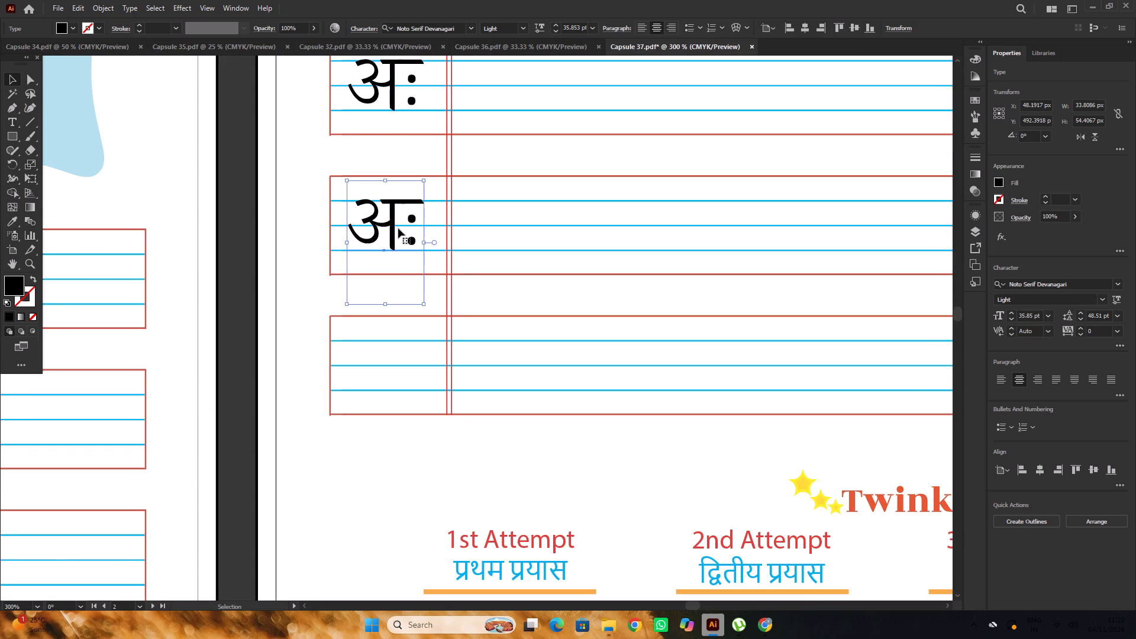
{"action": "left_click_drag", "start_coordinate": [393, 221], "coordinate": [395, 363], "text": "alt"}
{"action": "scroll", "coordinate": [389, 304], "scroll_direction": "down", "scroll_amount": 5, "text": "alt"}
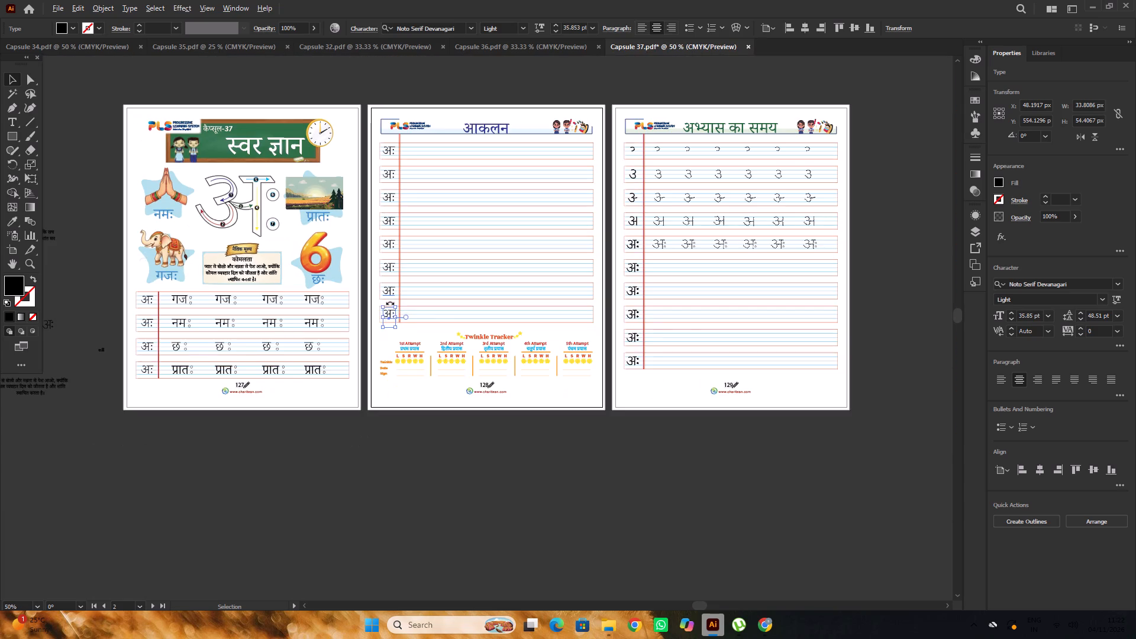
{"action": "left_click", "coordinate": [524, 466]}
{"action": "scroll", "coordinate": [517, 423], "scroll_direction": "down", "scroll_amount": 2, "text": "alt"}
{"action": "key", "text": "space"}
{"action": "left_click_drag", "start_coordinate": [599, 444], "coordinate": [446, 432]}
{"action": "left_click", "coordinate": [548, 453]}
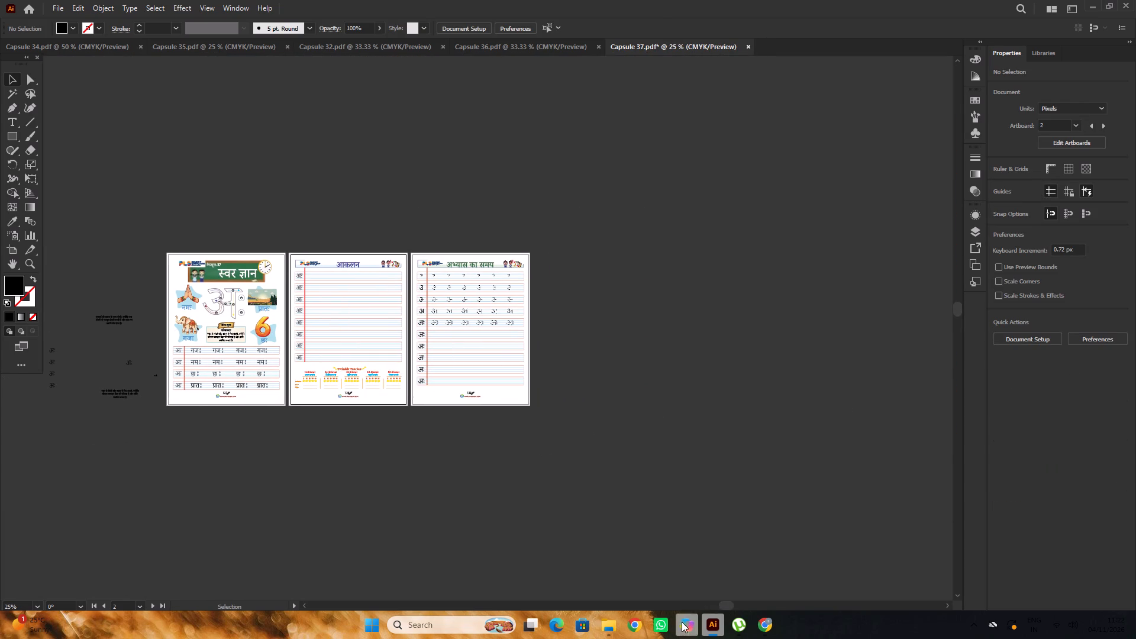
Switch to the Google Chrome browser.
{"action": "left_click", "coordinate": [757, 625]}
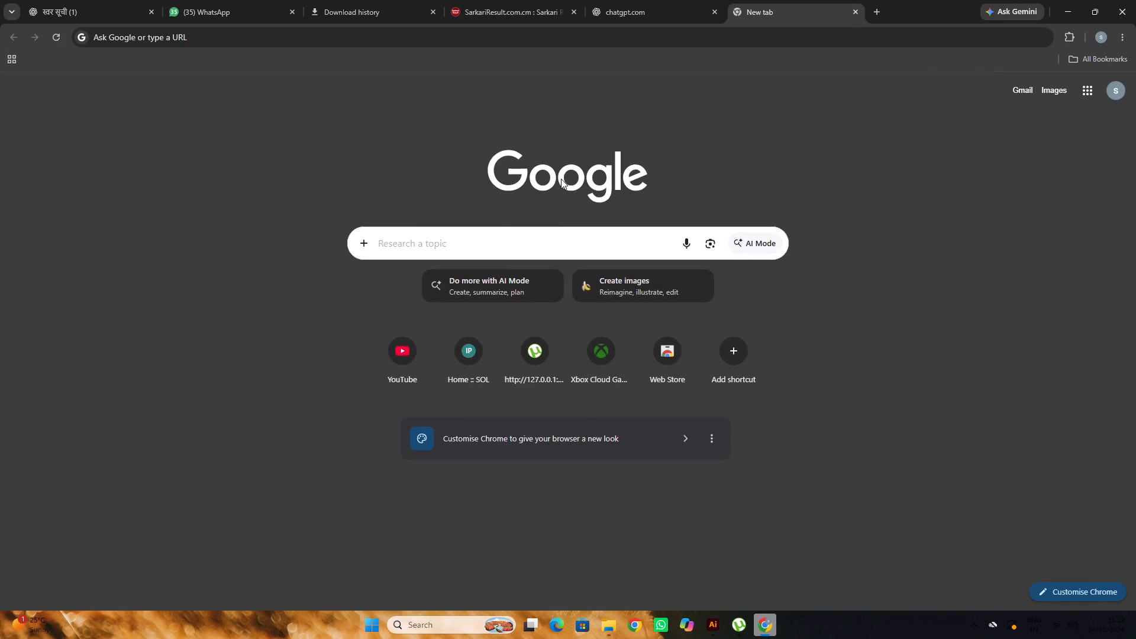
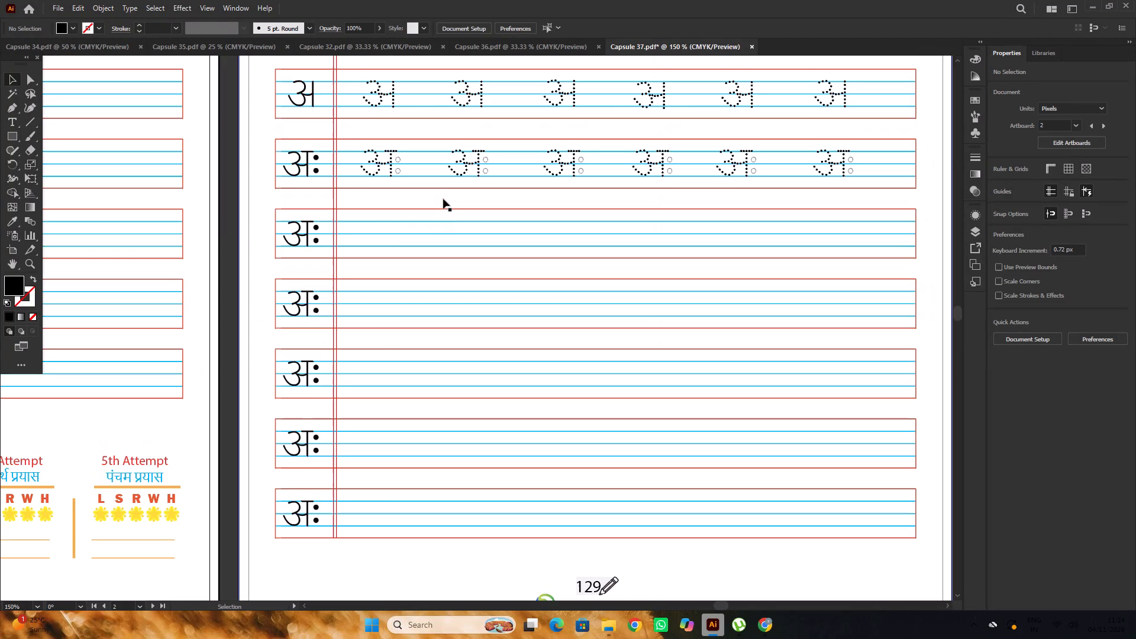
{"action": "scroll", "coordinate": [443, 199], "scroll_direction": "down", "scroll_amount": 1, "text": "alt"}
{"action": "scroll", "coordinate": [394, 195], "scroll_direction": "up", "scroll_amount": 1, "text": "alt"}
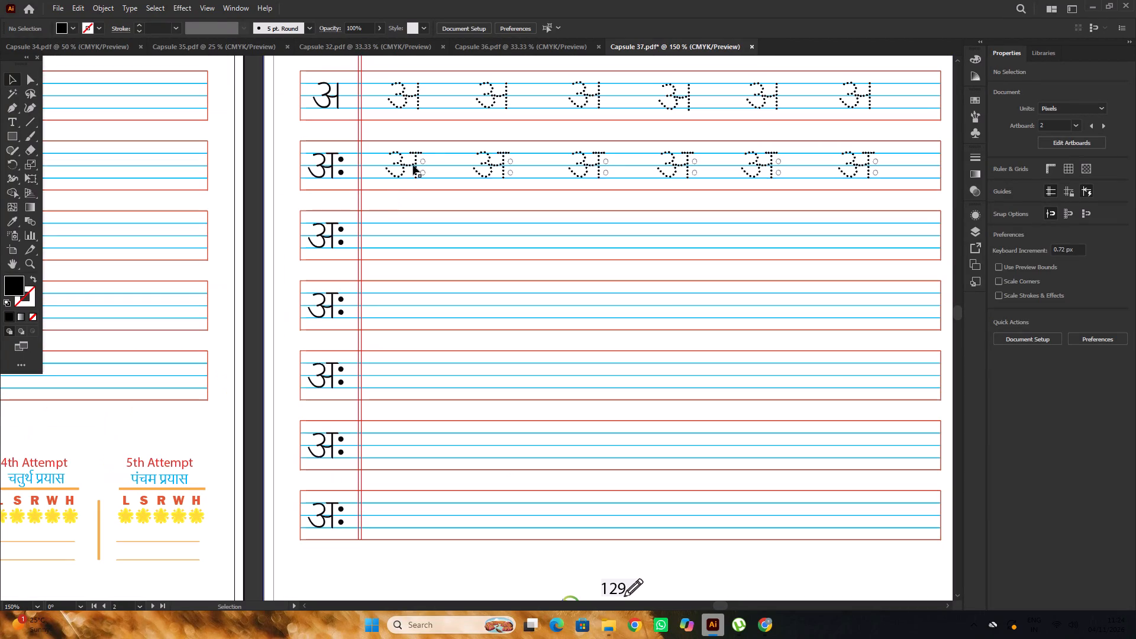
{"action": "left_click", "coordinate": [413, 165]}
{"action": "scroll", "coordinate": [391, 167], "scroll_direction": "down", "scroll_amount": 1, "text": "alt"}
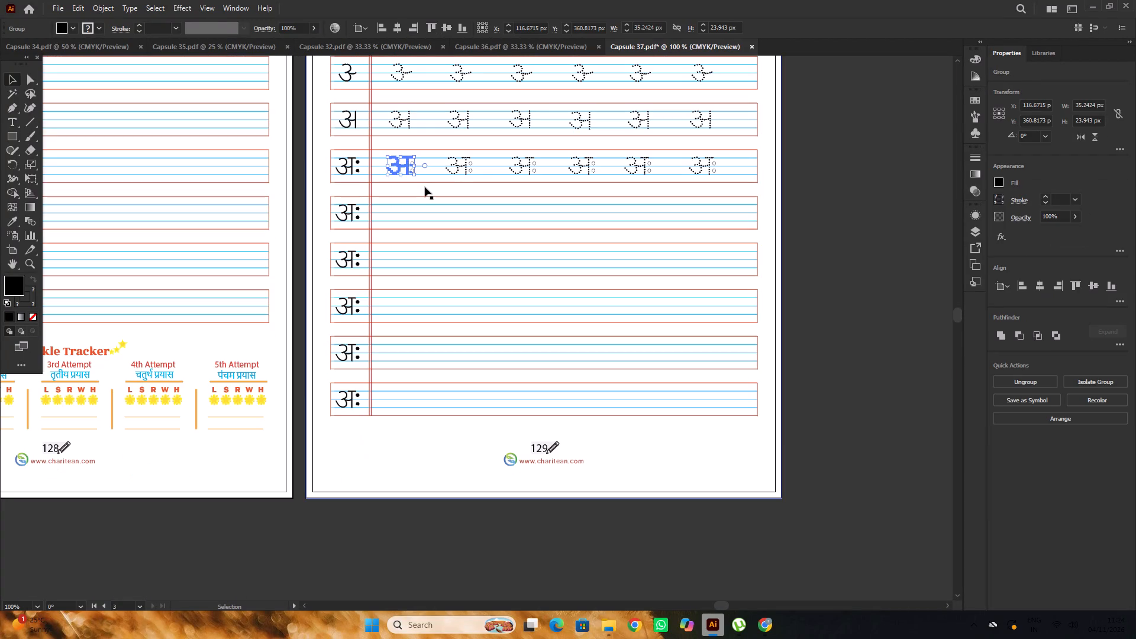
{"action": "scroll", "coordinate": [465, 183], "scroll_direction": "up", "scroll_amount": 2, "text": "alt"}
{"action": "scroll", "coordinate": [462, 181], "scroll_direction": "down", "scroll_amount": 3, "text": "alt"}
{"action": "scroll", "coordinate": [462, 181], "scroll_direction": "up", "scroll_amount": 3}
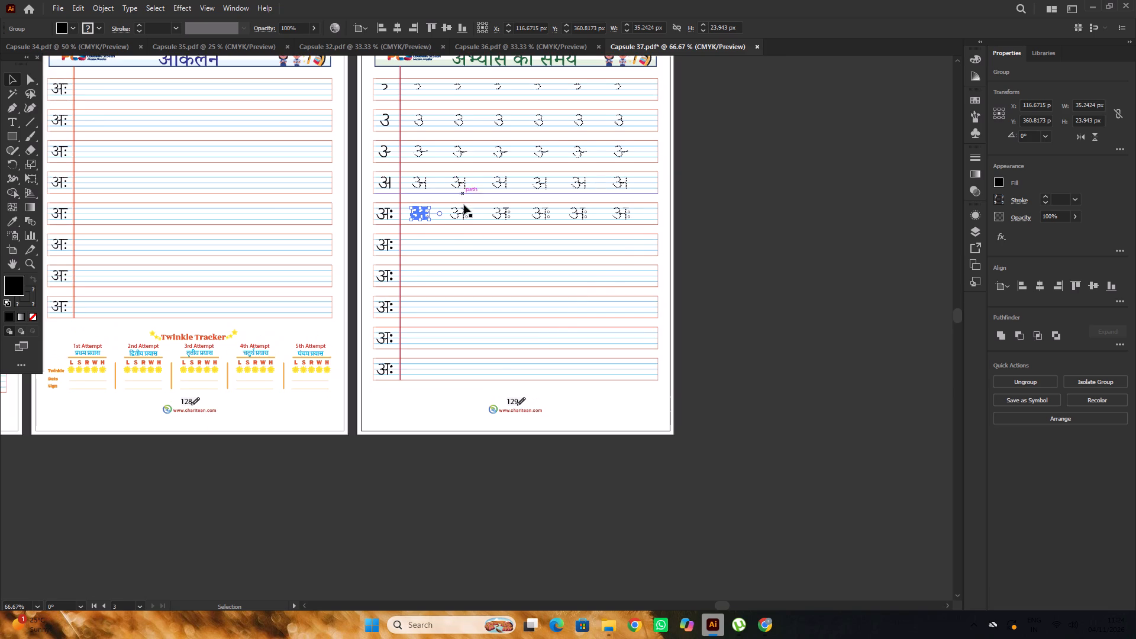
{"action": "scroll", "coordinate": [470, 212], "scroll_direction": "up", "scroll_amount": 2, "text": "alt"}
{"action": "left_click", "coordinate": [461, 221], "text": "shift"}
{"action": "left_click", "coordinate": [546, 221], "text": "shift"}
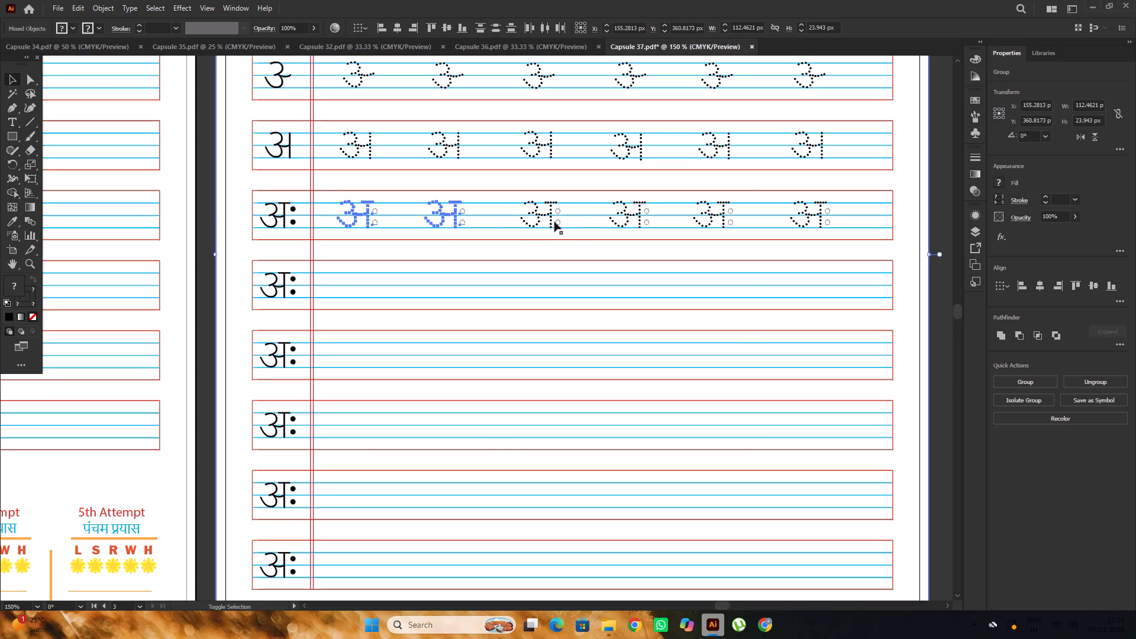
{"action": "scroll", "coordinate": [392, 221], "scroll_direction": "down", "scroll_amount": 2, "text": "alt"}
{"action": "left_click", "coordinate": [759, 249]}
Lock the page-sized frame of page 129 so it cannot be selected.
{"action": "left_click", "coordinate": [632, 217]}
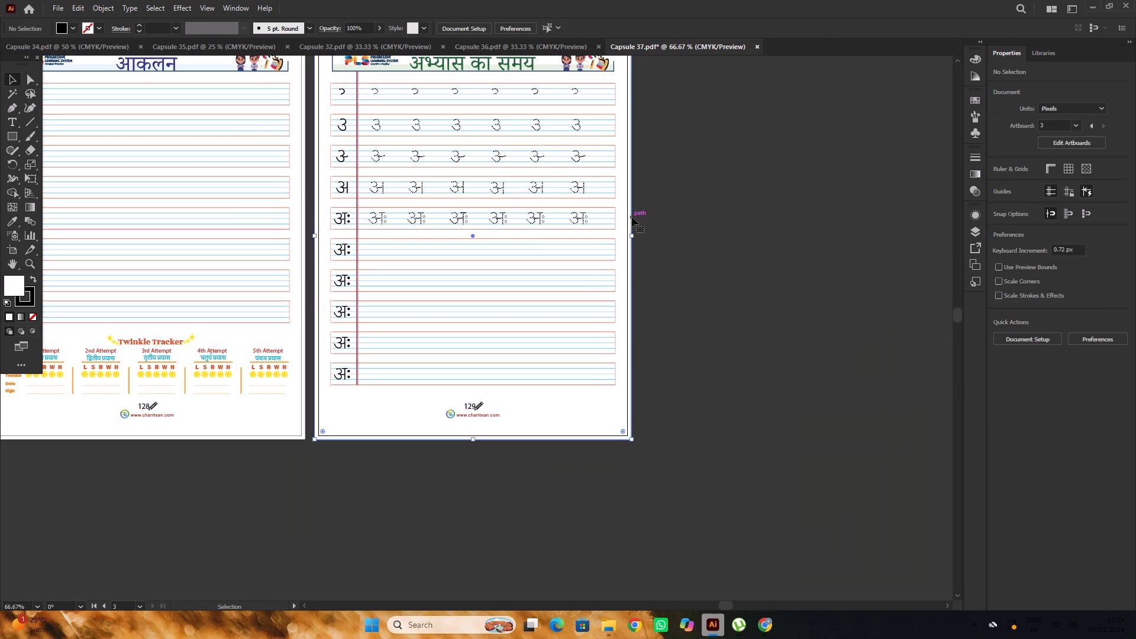
{"action": "key", "text": "ctrl+2"}
Copy the six dotted अः of page 129's fifth row straight down about 62.4 px into the sixth row and clear the selection.
{"action": "scroll", "coordinate": [390, 233], "scroll_direction": "up", "scroll_amount": 2, "text": "alt"}
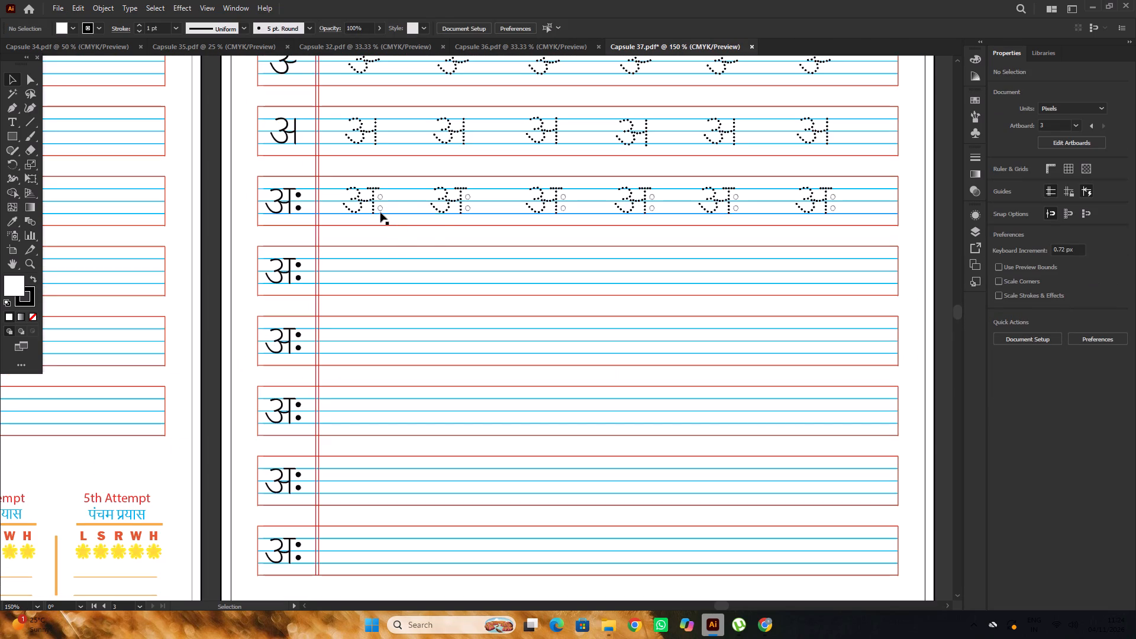
{"action": "left_click", "coordinate": [377, 209]}
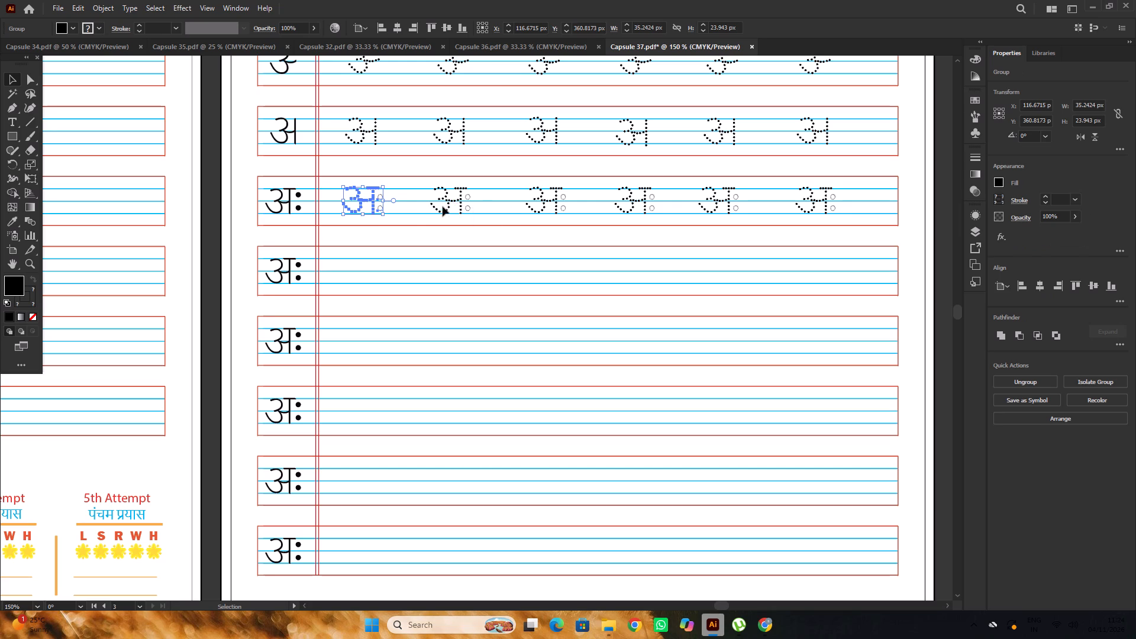
{"action": "left_click", "coordinate": [456, 205], "text": "shift"}
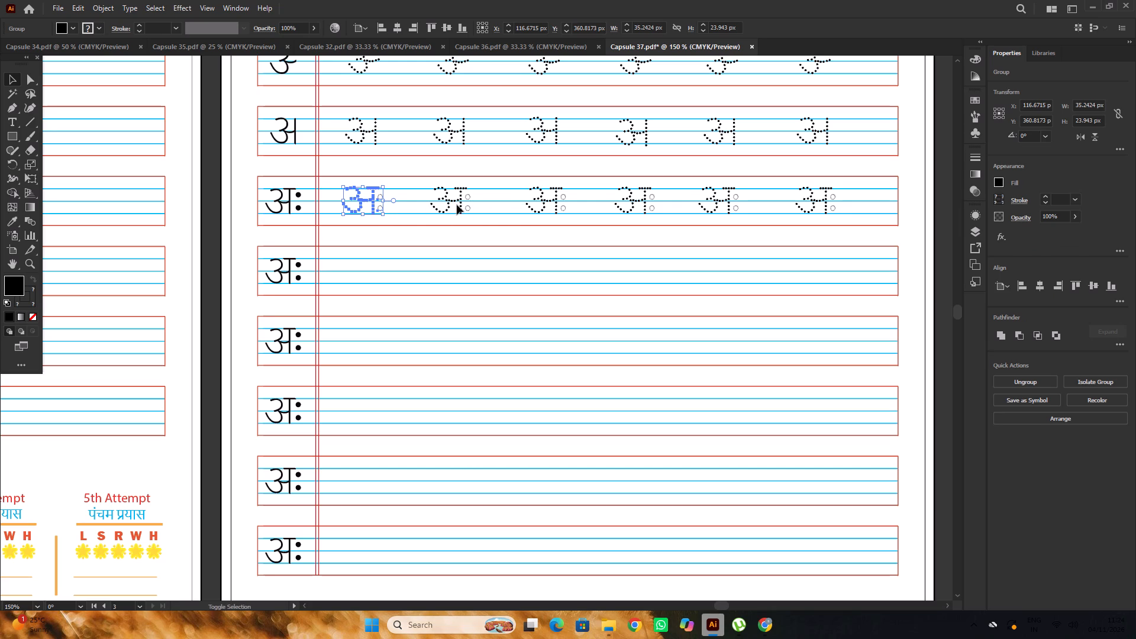
{"action": "left_click", "coordinate": [464, 198], "text": "shift"}
{"action": "left_click", "coordinate": [543, 197], "text": "shift"}
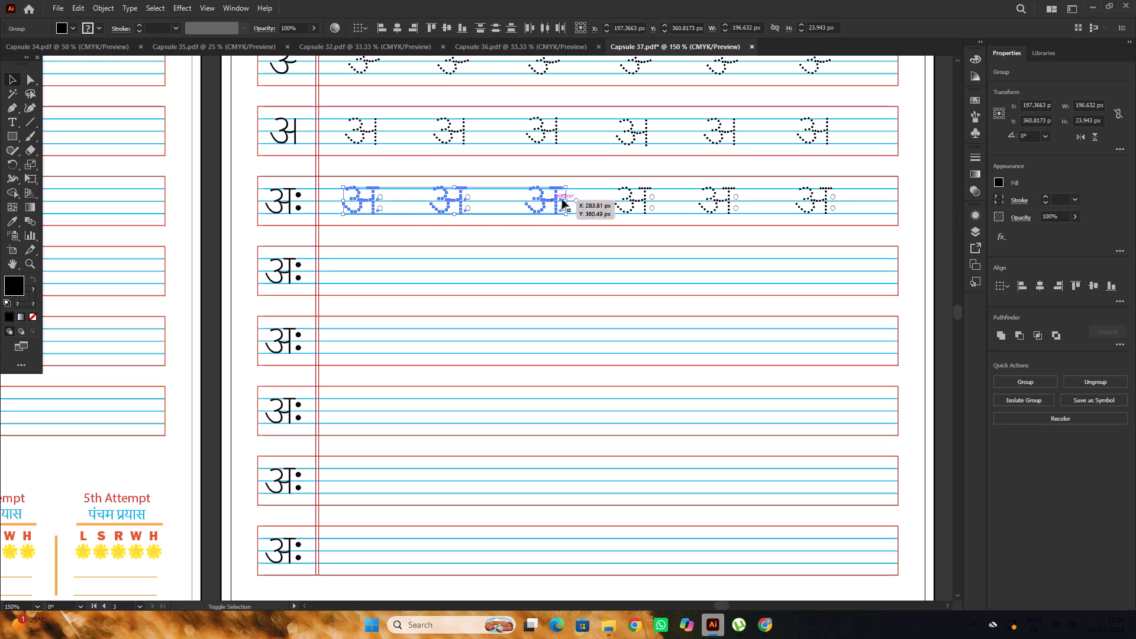
{"action": "left_click", "coordinate": [630, 200], "text": "shift"}
{"action": "left_click", "coordinate": [717, 204], "text": "shift"}
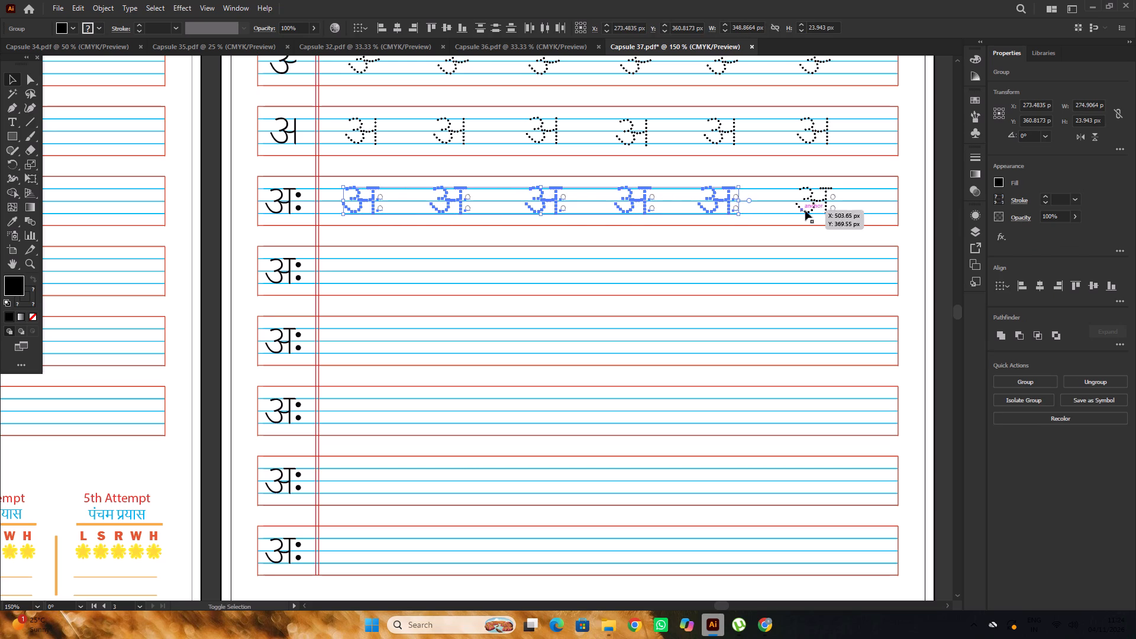
{"action": "left_click", "coordinate": [812, 208], "text": "shift"}
{"action": "scroll", "coordinate": [521, 206], "scroll_direction": "up", "scroll_amount": 2}
{"action": "left_click_drag", "start_coordinate": [552, 219], "coordinate": [548, 316], "text": "alt"}
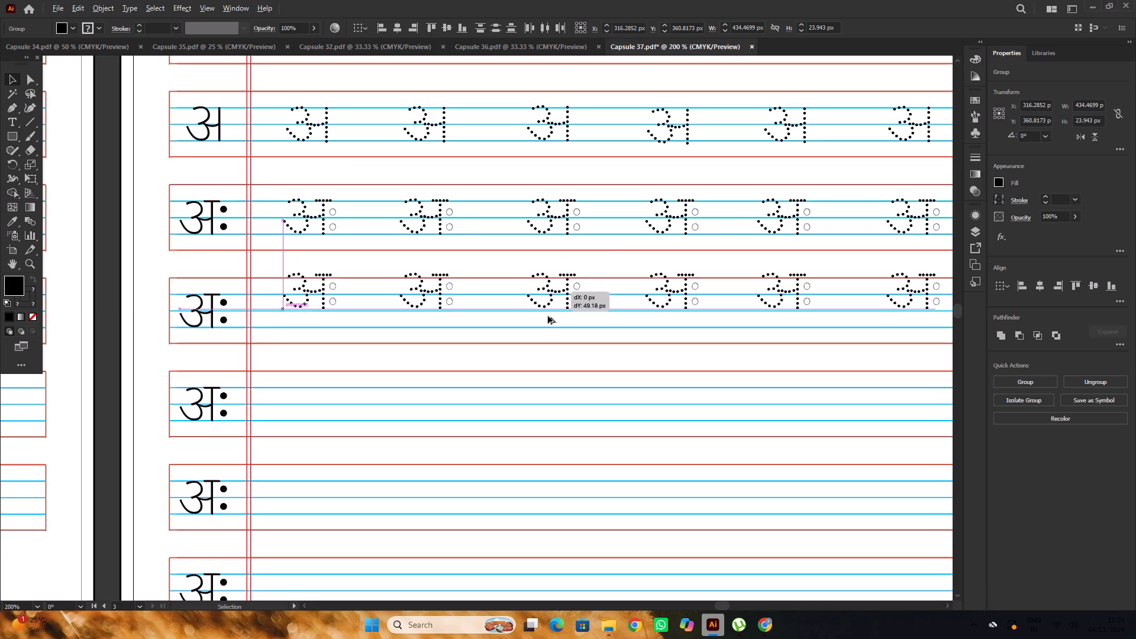
{"action": "left_click_drag", "start_coordinate": [548, 316], "coordinate": [548, 310], "text": "alt"}
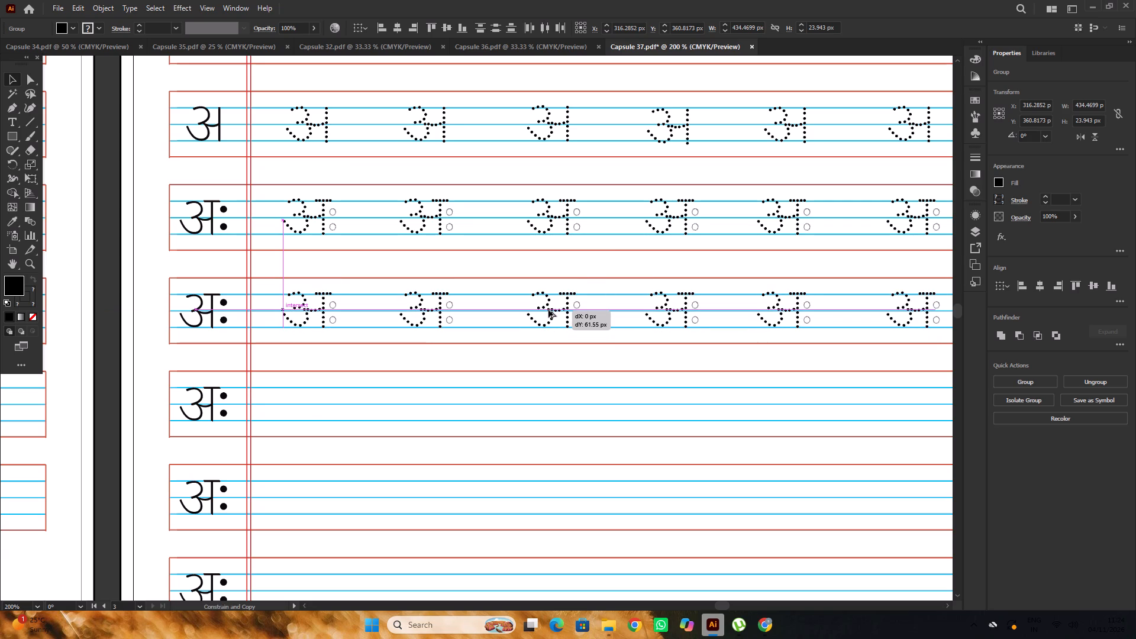
{"action": "left_click_drag", "start_coordinate": [548, 310], "coordinate": [548, 312], "text": "alt"}
{"action": "scroll", "coordinate": [414, 254], "scroll_direction": "down", "scroll_amount": 2, "text": "alt"}
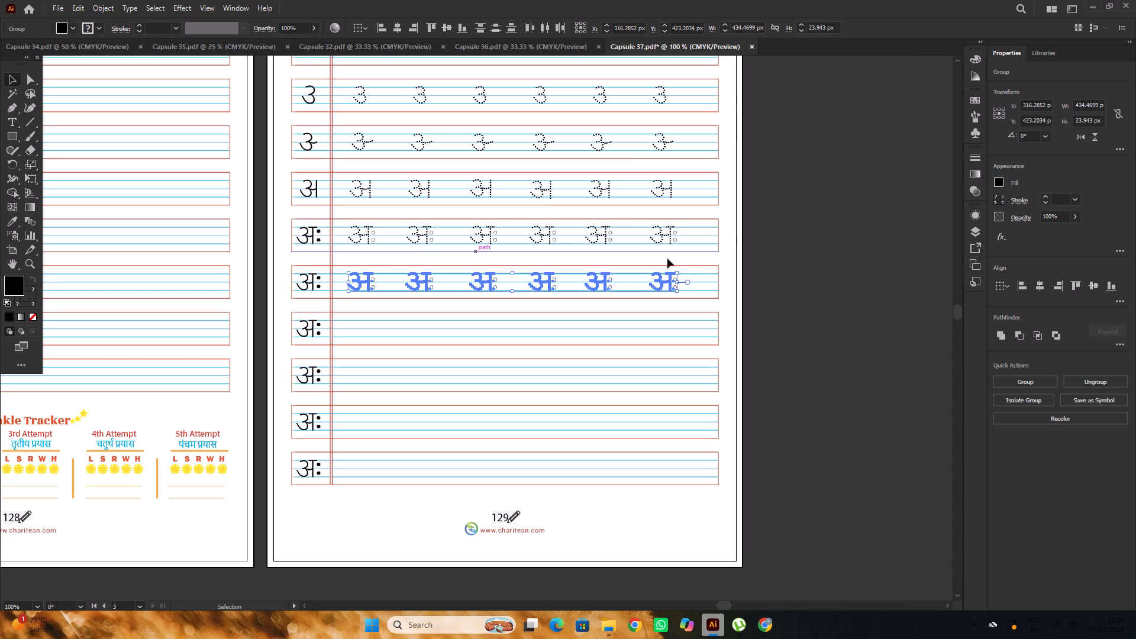
{"action": "left_click", "coordinate": [848, 260]}
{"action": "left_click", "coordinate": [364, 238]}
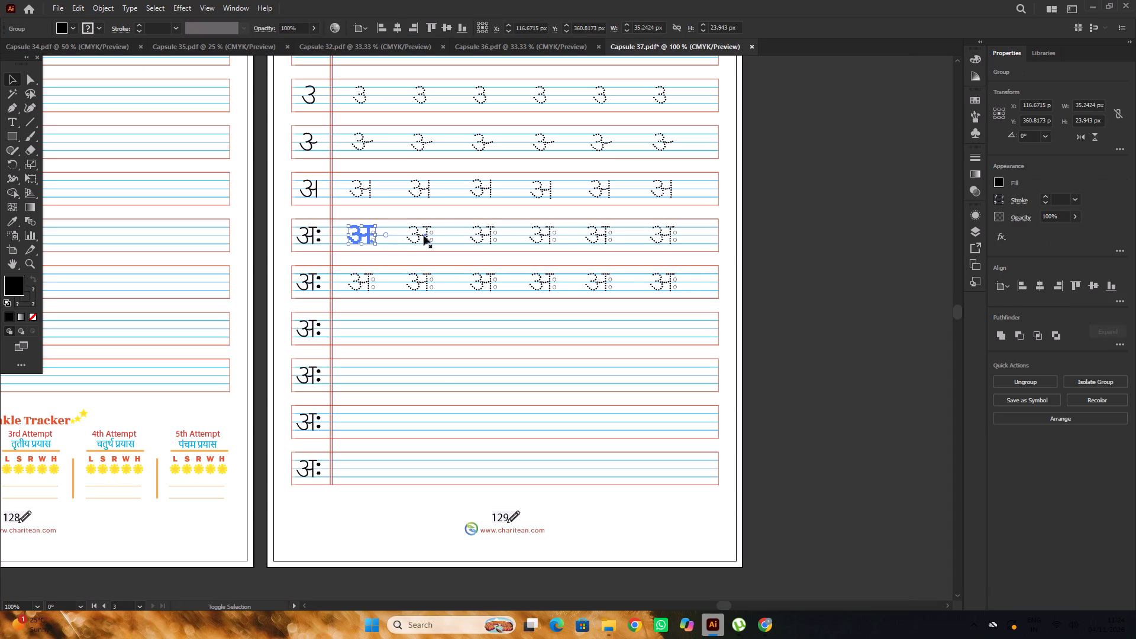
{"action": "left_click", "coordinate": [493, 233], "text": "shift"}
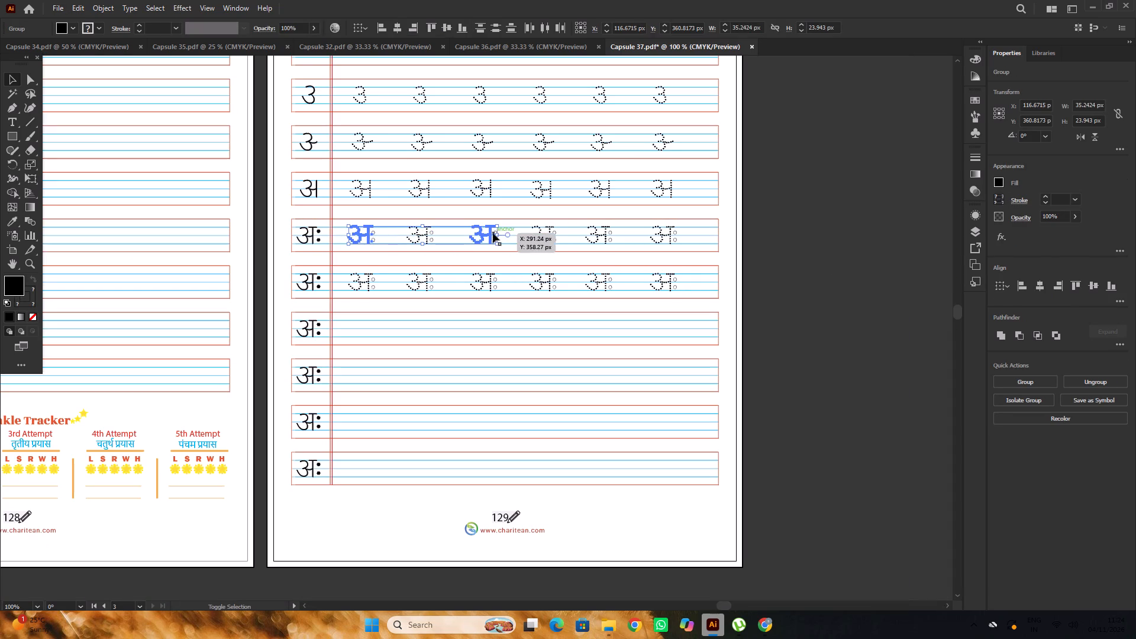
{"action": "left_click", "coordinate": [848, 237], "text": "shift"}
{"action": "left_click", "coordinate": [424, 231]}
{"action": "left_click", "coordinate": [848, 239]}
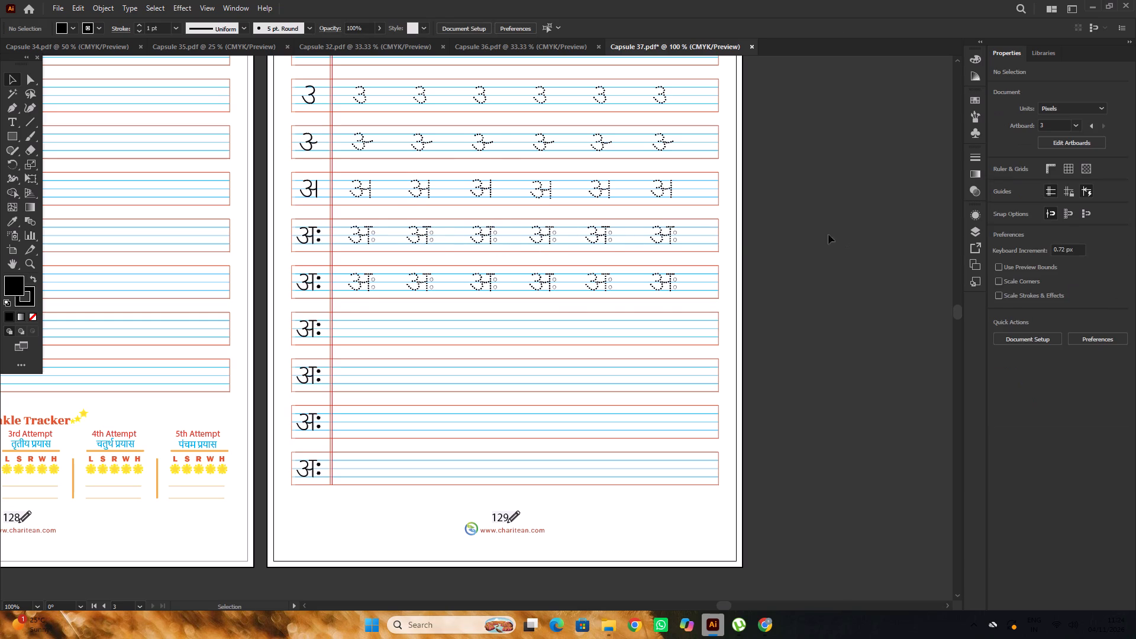
Delete the second to sixth dotted अः in page 129's fifth row, keeping only the first one.
{"action": "scroll", "coordinate": [396, 247], "scroll_direction": "up", "scroll_amount": 1, "text": "alt"}
{"action": "left_click", "coordinate": [350, 228]}
{"action": "left_click", "coordinate": [441, 229], "text": "shift"}
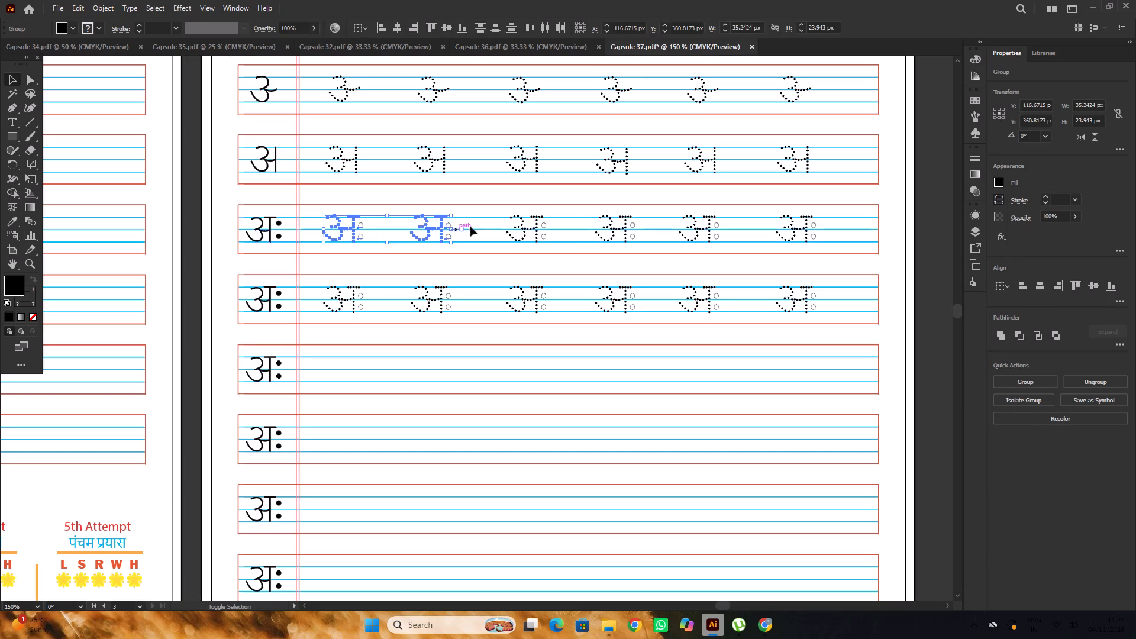
{"action": "left_click", "coordinate": [527, 227], "text": "shift"}
{"action": "left_click", "coordinate": [630, 230], "text": "shift"}
{"action": "left_click", "coordinate": [696, 230], "text": "shift"}
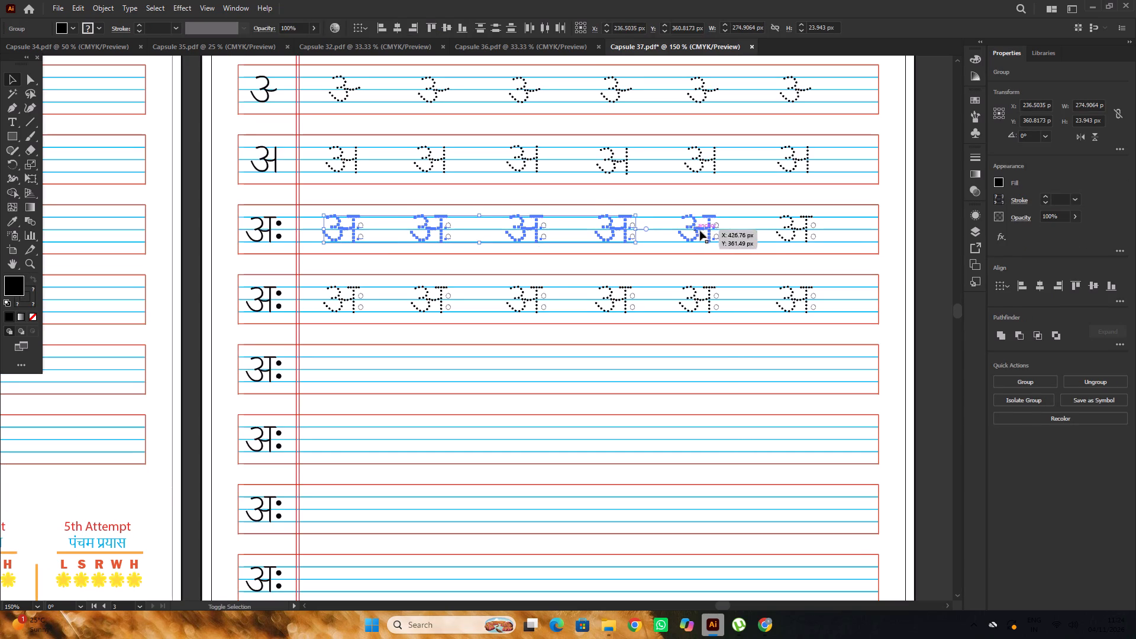
{"action": "left_click", "coordinate": [803, 231], "text": "shift"}
{"action": "right_click", "coordinate": [802, 230], "text": "shift"}
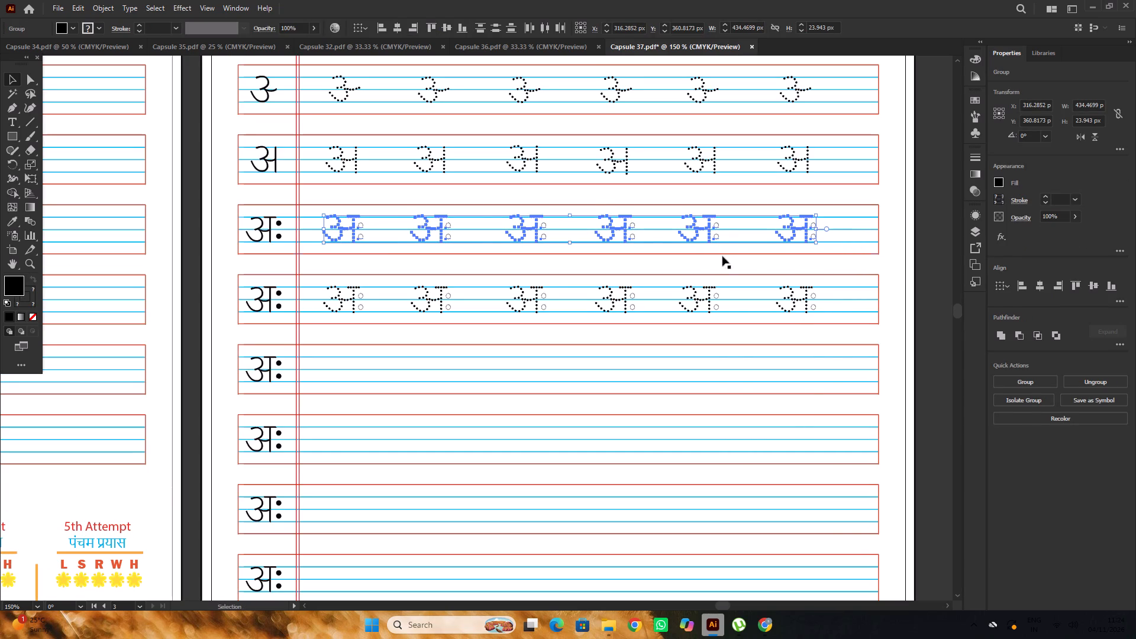
{"action": "left_click", "coordinate": [354, 233]}
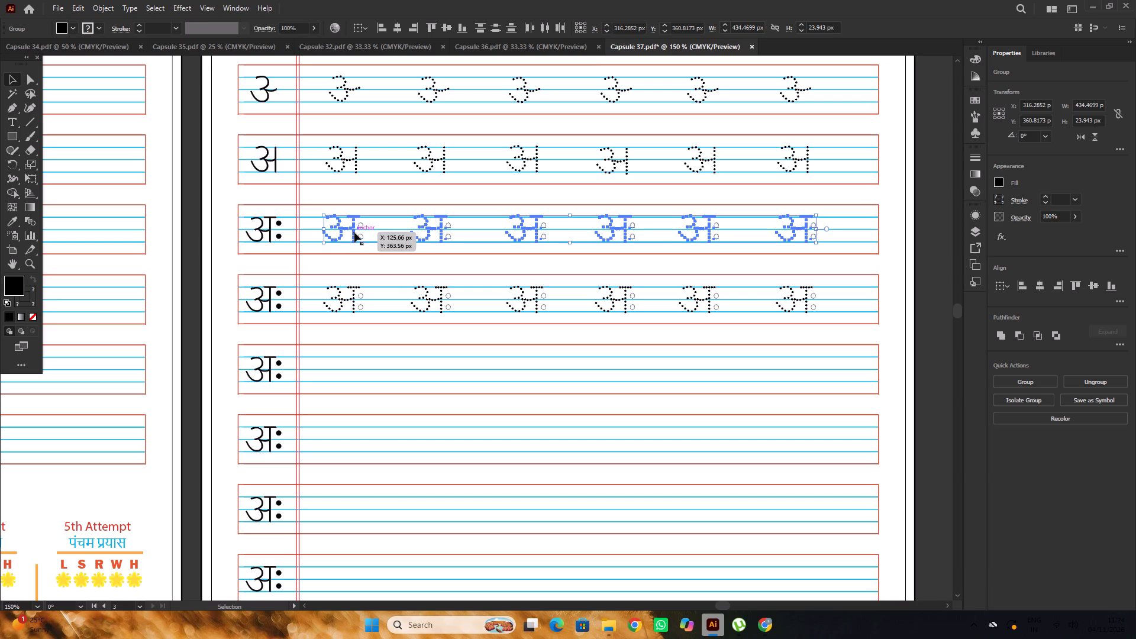
{"action": "left_click", "coordinate": [354, 233]}
{"action": "left_click", "coordinate": [354, 233], "text": "shift"}
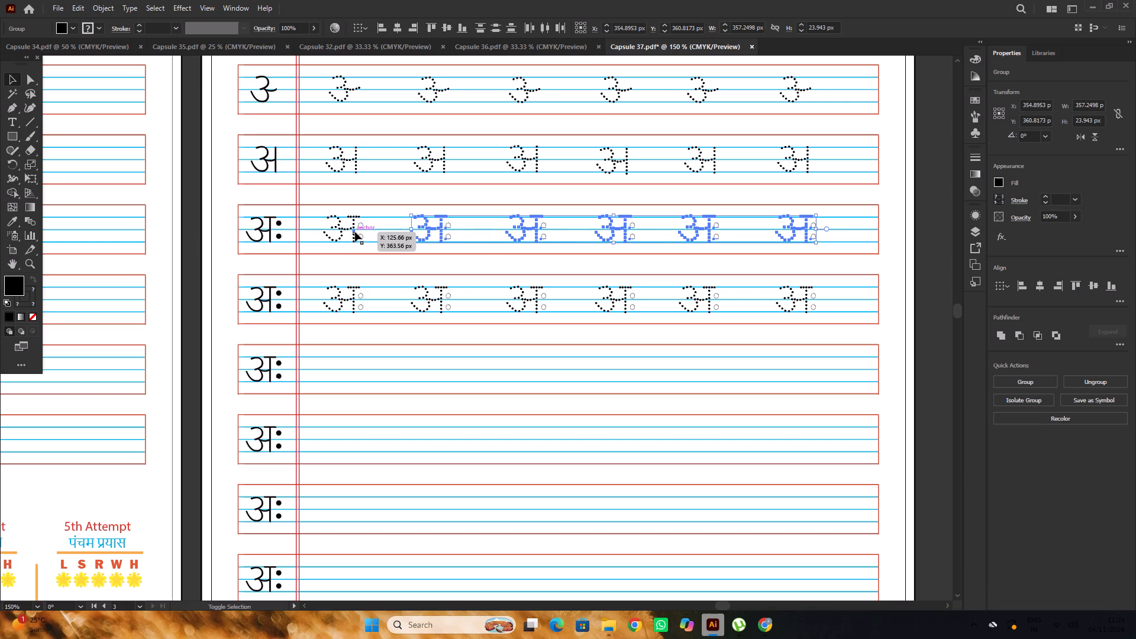
{"action": "key", "text": "Delete"}
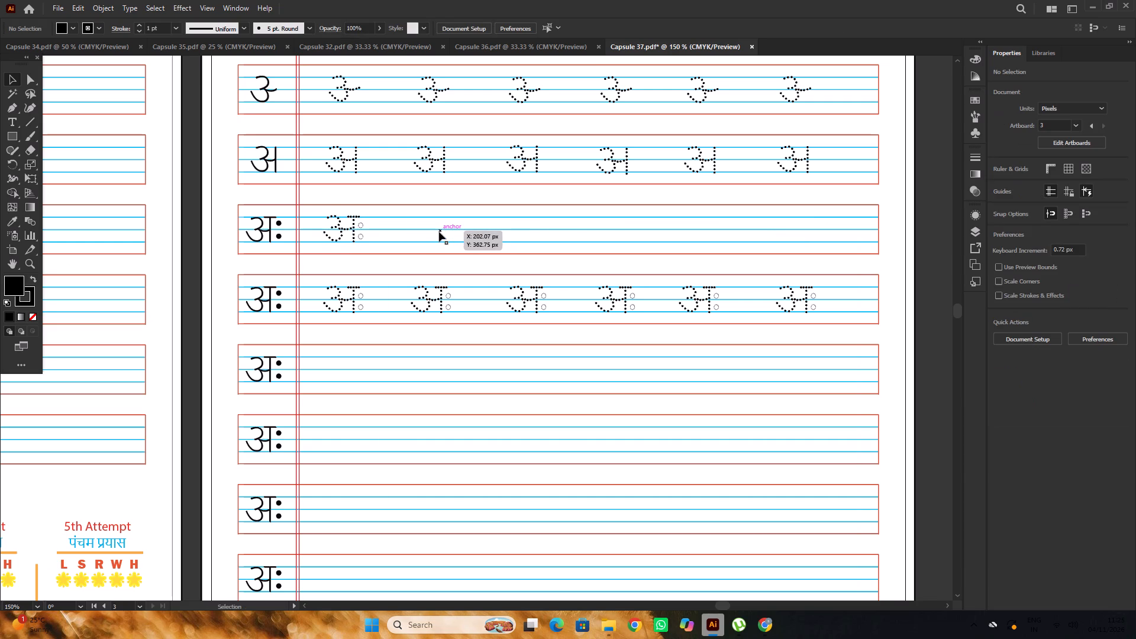
Ungroup the remaining dotted अः in the fifth row and delete its two visarga circles.
{"action": "scroll", "coordinate": [362, 234], "scroll_direction": "up", "scroll_amount": 2, "text": "alt"}
{"action": "left_click", "coordinate": [351, 218]}
{"action": "right_click", "coordinate": [351, 218]}
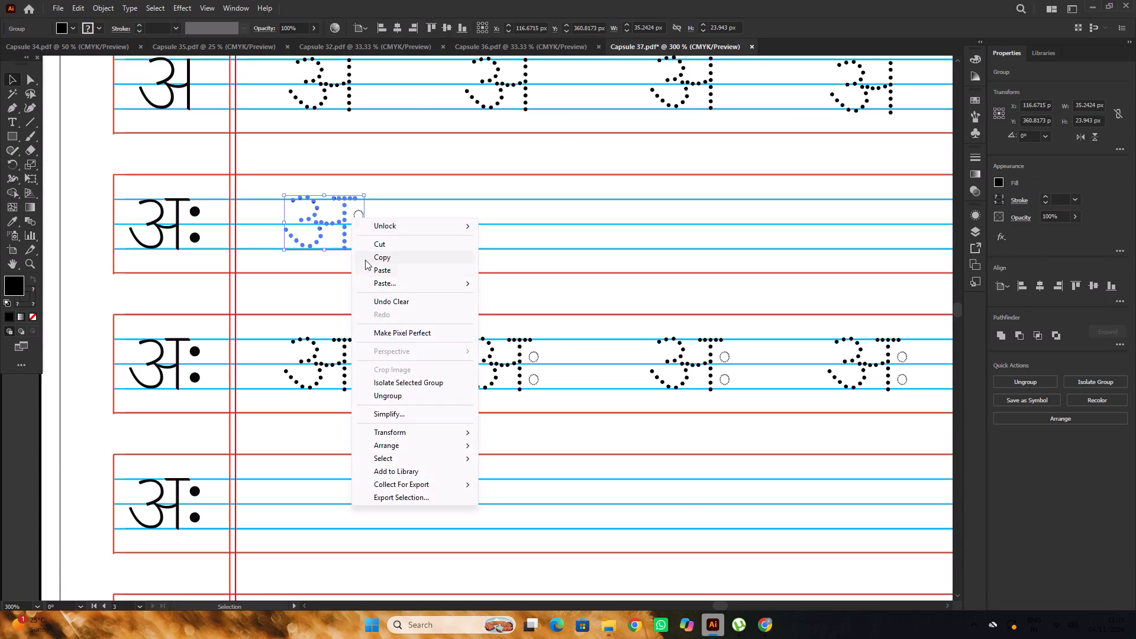
{"action": "left_click", "coordinate": [395, 390]}
{"action": "left_click", "coordinate": [430, 264]}
{"action": "left_click", "coordinate": [414, 282]}
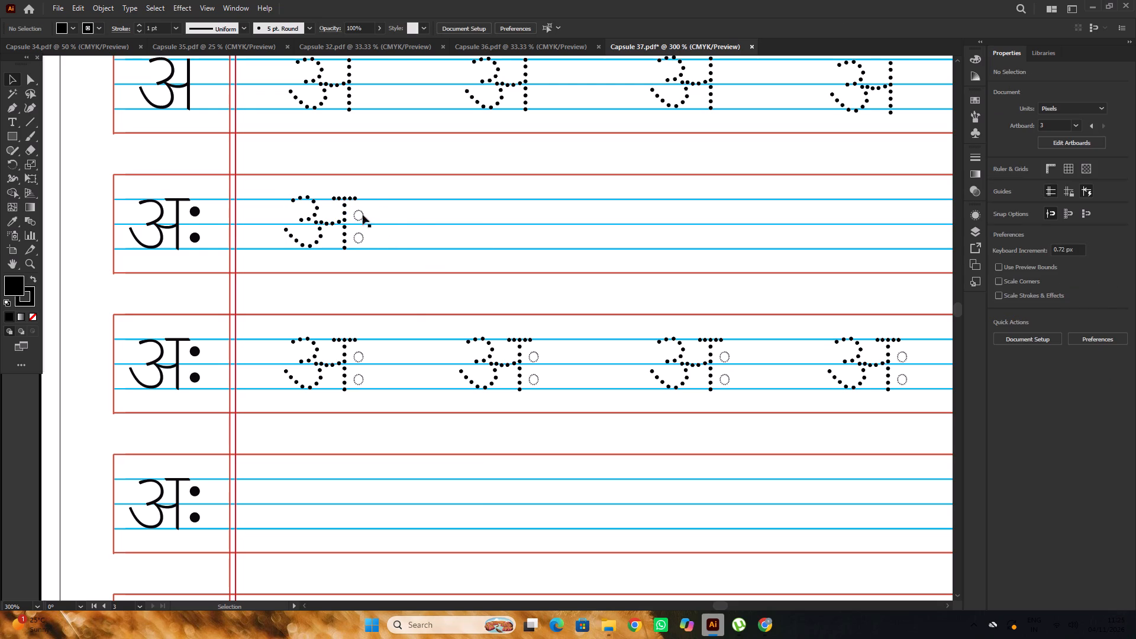
{"action": "left_click", "coordinate": [356, 212]}
{"action": "left_click", "coordinate": [361, 239], "text": "shift"}
{"action": "key", "text": "Delete"}
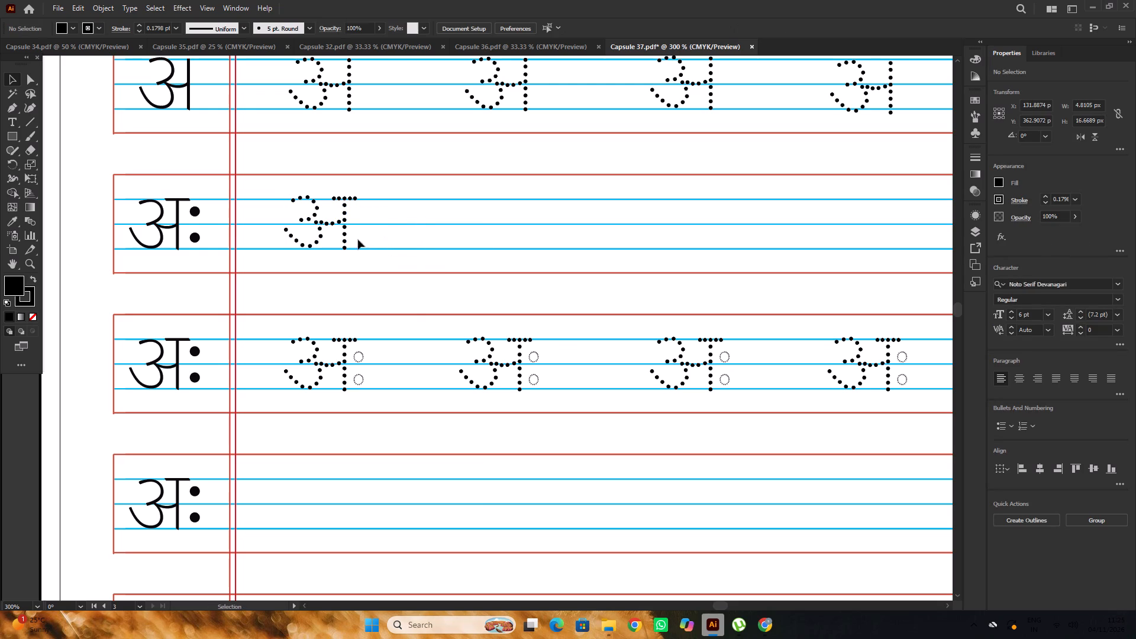
Lock the frame and ruling lines of page 129's fifth row.
{"action": "scroll", "coordinate": [346, 225], "scroll_direction": "down", "scroll_amount": 1, "text": "alt"}
{"action": "left_click_drag", "start_coordinate": [299, 202], "coordinate": [370, 241]}
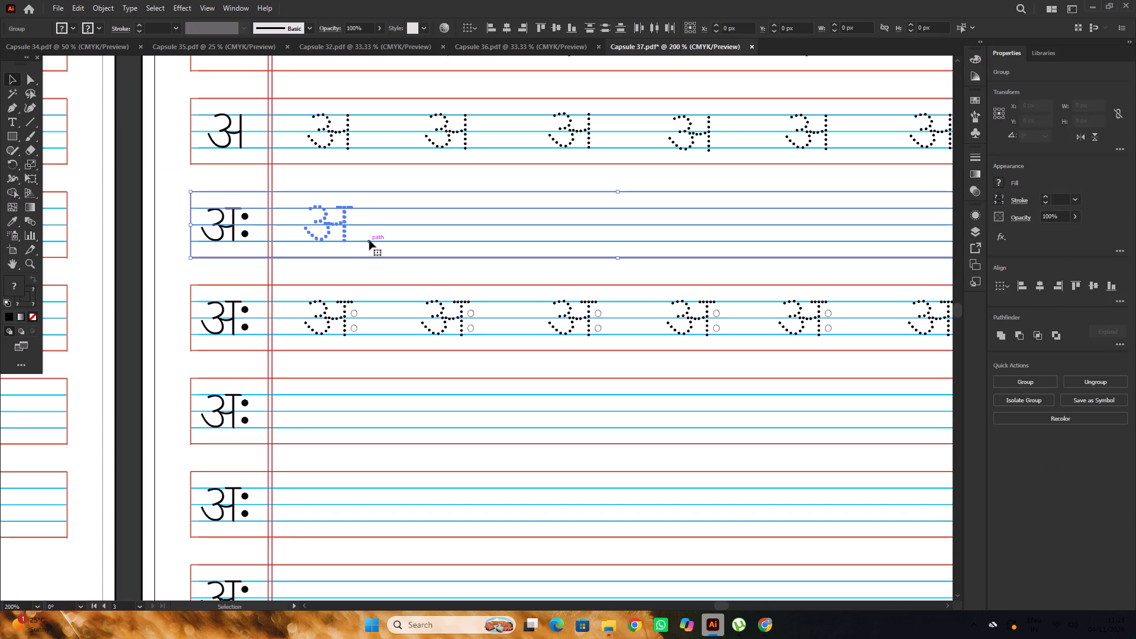
{"action": "left_click", "coordinate": [406, 272]}
{"action": "left_click_drag", "start_coordinate": [407, 272], "coordinate": [422, 187]}
{"action": "key", "text": "ctrl+2"}
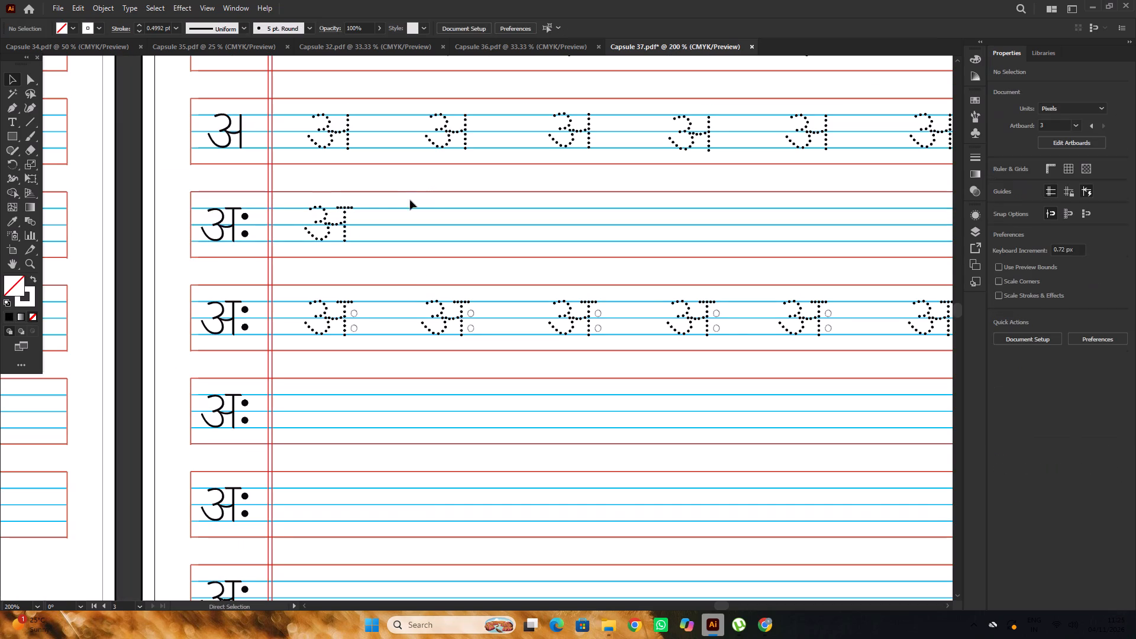
Group all the dots of the fifth row's remaining अ into one object.
{"action": "left_click_drag", "start_coordinate": [305, 200], "coordinate": [393, 274]}
{"action": "key", "text": "ctrl+g"}
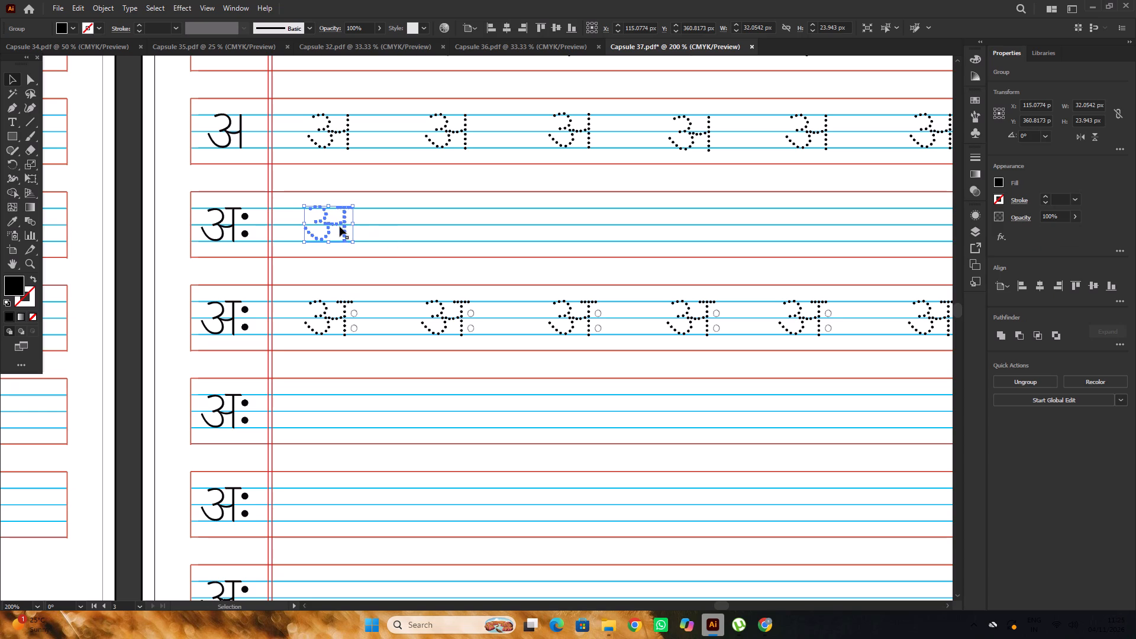
Copy the dotted अ horizontally into the fifth row's second and third positions, about 83 px and 79 px along.
{"action": "left_click_drag", "start_coordinate": [339, 226], "coordinate": [464, 234], "text": "alt"}
{"action": "left_click_drag", "start_coordinate": [464, 222], "coordinate": [583, 225]}
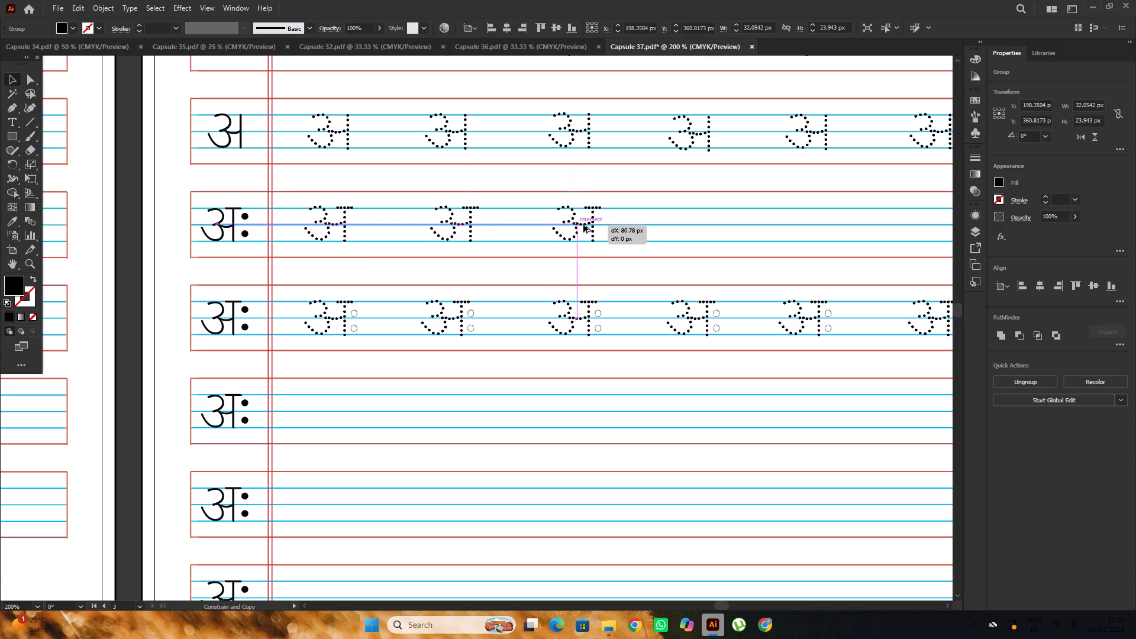
{"action": "left_click_drag", "start_coordinate": [583, 225], "coordinate": [583, 225]}
Copy the dotted अ into the fourth, fifth and sixth positions of the fifth row, about 80 px apart, and clear the selection.
{"action": "scroll", "coordinate": [375, 216], "scroll_direction": "down", "scroll_amount": 4, "text": "alt"}
{"action": "scroll", "coordinate": [472, 220], "scroll_direction": "up", "scroll_amount": 2, "text": "alt"}
{"action": "scroll", "coordinate": [397, 221], "scroll_direction": "up", "scroll_amount": 1, "text": "alt"}
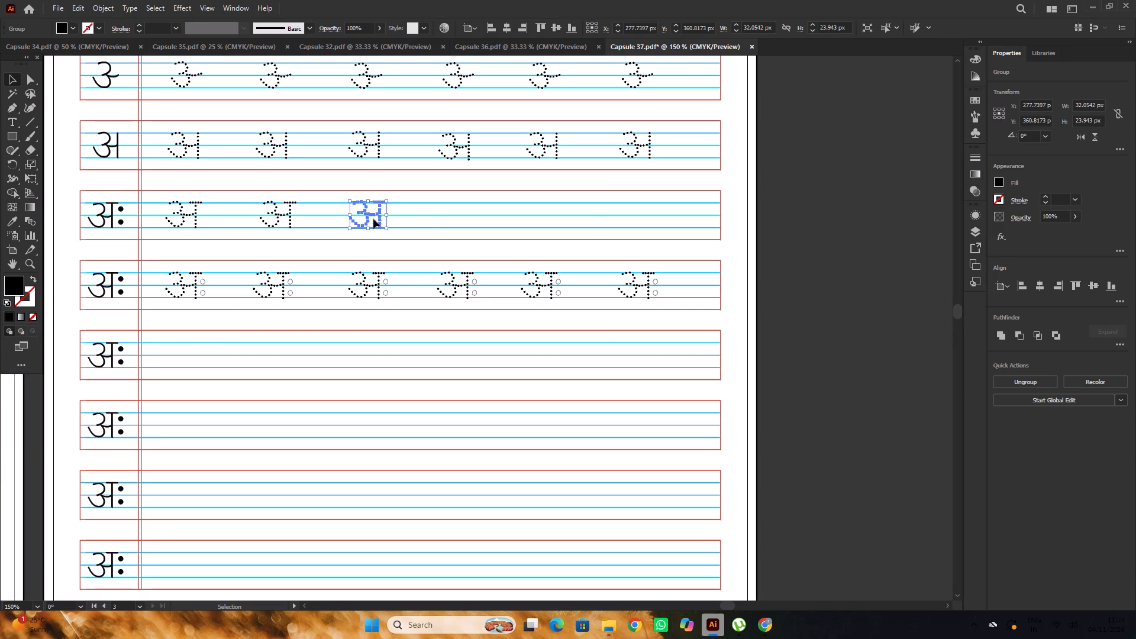
{"action": "left_click_drag", "start_coordinate": [373, 216], "coordinate": [480, 221], "text": "alt+shift"}
{"action": "left_click", "coordinate": [373, 210]}
{"action": "left_click", "coordinate": [375, 213]}
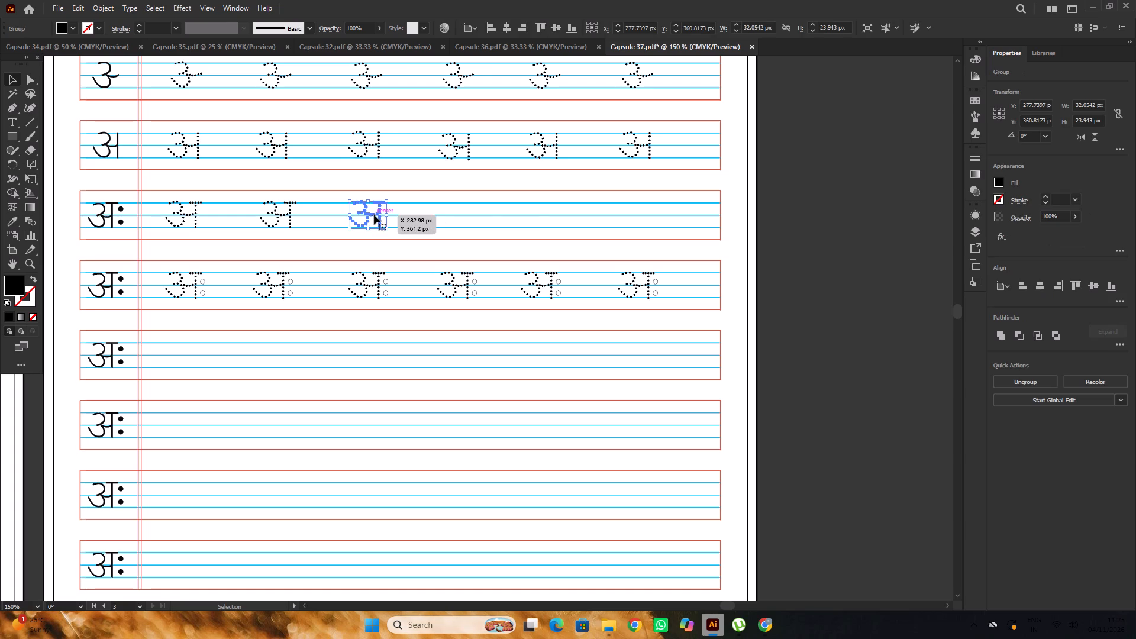
{"action": "left_click_drag", "start_coordinate": [374, 215], "coordinate": [464, 213]}
{"action": "left_click_drag", "start_coordinate": [464, 212], "coordinate": [549, 211]}
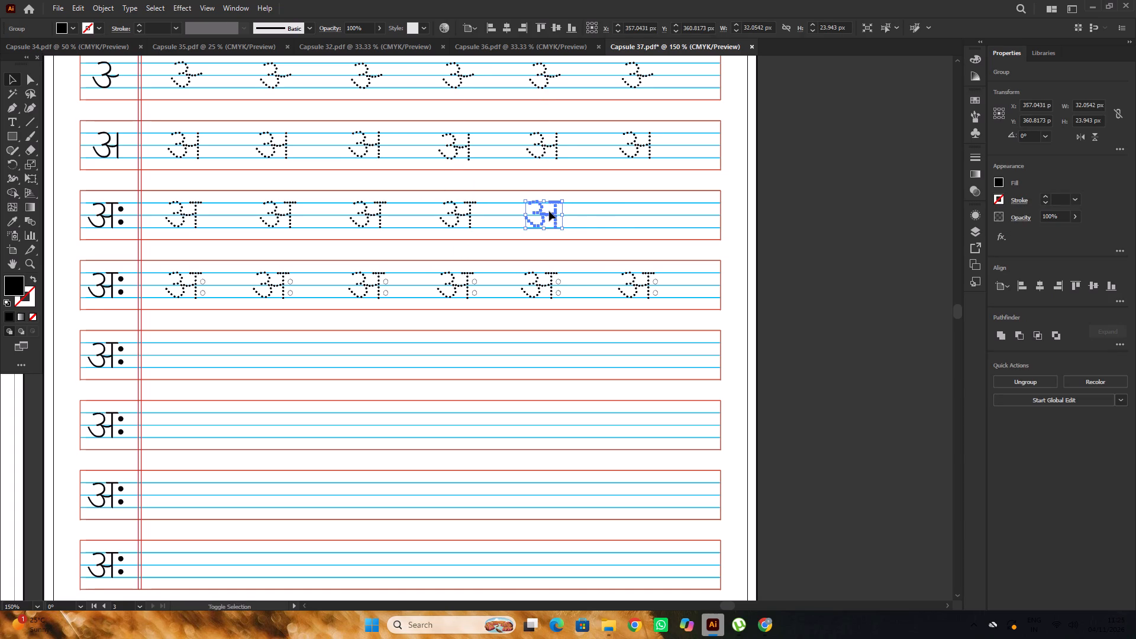
{"action": "left_click_drag", "start_coordinate": [549, 211], "coordinate": [648, 215]}
{"action": "left_click_drag", "start_coordinate": [553, 217], "coordinate": [659, 215]}
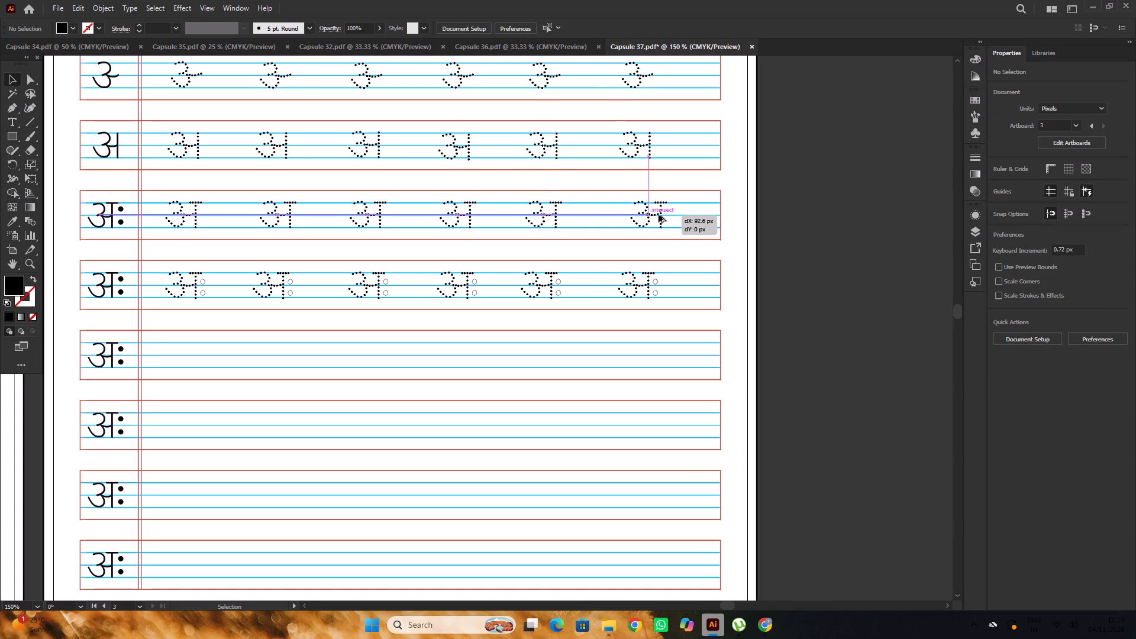
{"action": "left_click_drag", "start_coordinate": [659, 215], "coordinate": [648, 215]}
{"action": "scroll", "coordinate": [645, 215], "scroll_direction": "down", "scroll_amount": 3, "text": "alt"}
{"action": "left_click", "coordinate": [749, 221]}
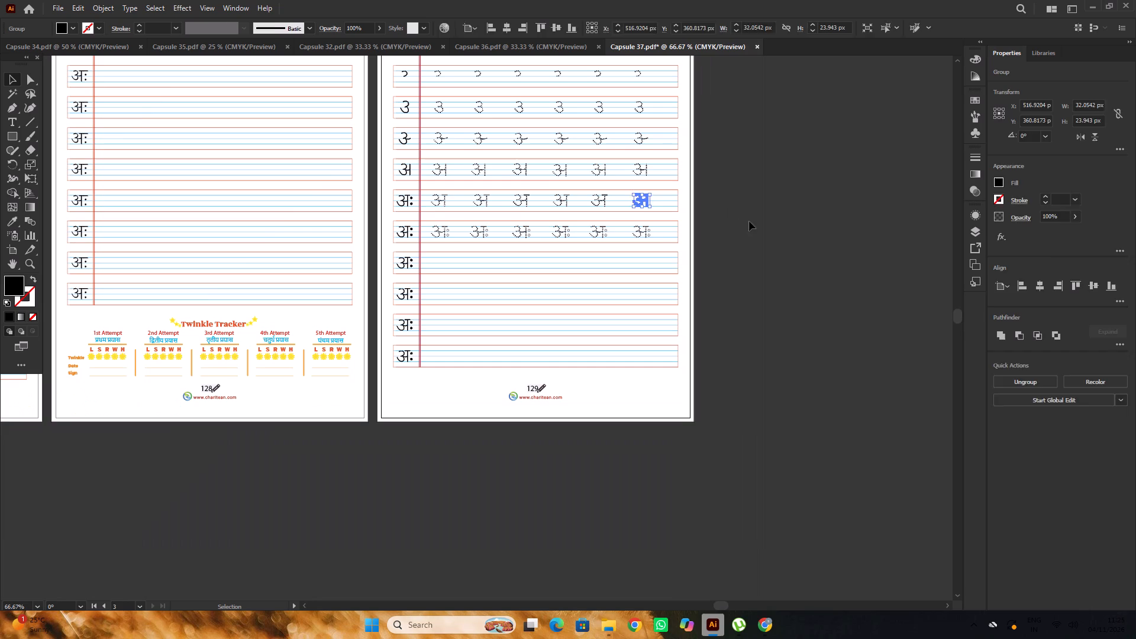
Change the font of page number 127 to Sassoon Primary.
{"action": "scroll", "coordinate": [724, 219], "scroll_direction": "up", "scroll_amount": 4}
{"action": "scroll", "coordinate": [724, 219], "scroll_direction": "down", "scroll_amount": 2, "text": "alt"}
{"action": "key", "text": "space"}
{"action": "left_click_drag", "start_coordinate": [506, 374], "coordinate": [517, 364]}
{"action": "scroll", "coordinate": [516, 348], "scroll_direction": "up", "scroll_amount": 3}
{"action": "scroll", "coordinate": [506, 322], "scroll_direction": "down", "scroll_amount": 2}
{"action": "scroll", "coordinate": [436, 314], "scroll_direction": "up", "scroll_amount": 3, "text": "alt"}
{"action": "scroll", "coordinate": [417, 303], "scroll_direction": "up", "scroll_amount": 2}
{"action": "scroll", "coordinate": [380, 319], "scroll_direction": "down", "scroll_amount": 2}
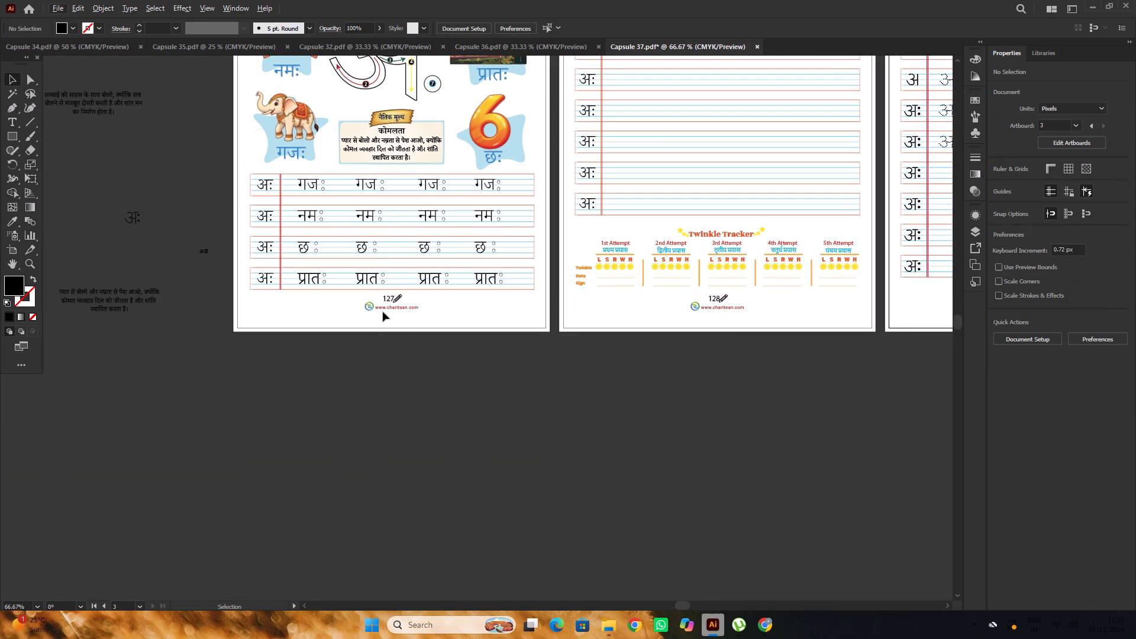
{"action": "scroll", "coordinate": [390, 296], "scroll_direction": "up", "scroll_amount": 3, "text": "alt"}
{"action": "key", "text": "t"}
{"action": "left_click_drag", "start_coordinate": [403, 301], "coordinate": [352, 304]}
{"action": "left_click", "coordinate": [1038, 284]}
{"action": "type", "text": "SA"}
{"action": "key", "text": "s"}
{"action": "left_click", "coordinate": [912, 364]}
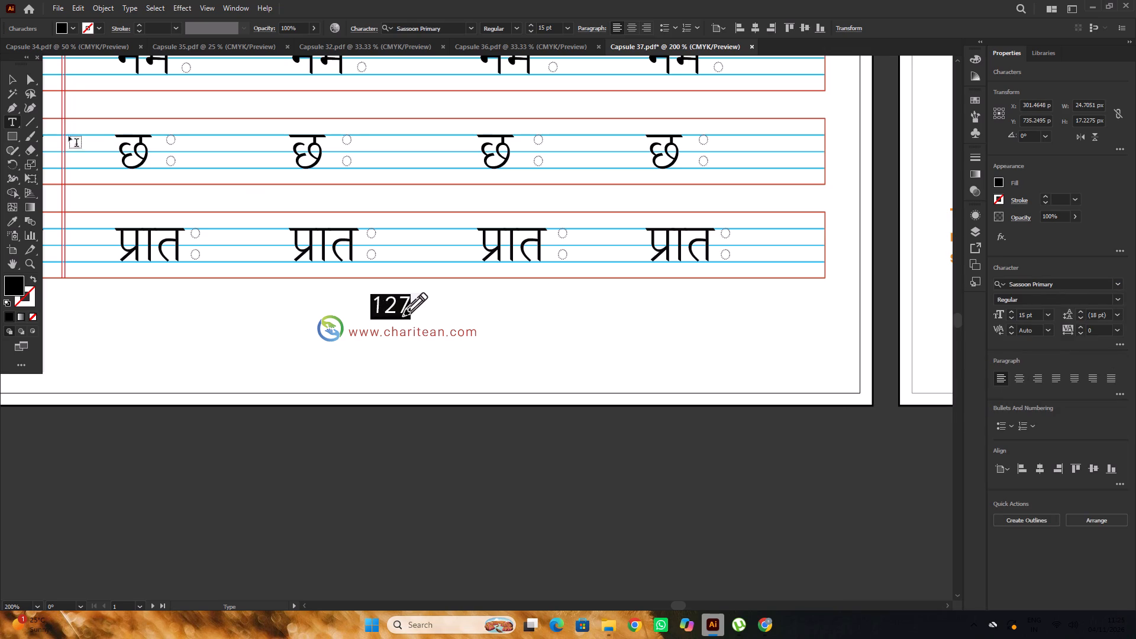
Move page number 127 horizontally about 1.6 px to the left, away from the pencil drawing, and clear the selection.
{"action": "scroll", "coordinate": [39, 88], "scroll_direction": "down", "scroll_amount": 3}
{"action": "left_click", "coordinate": [12, 80]}
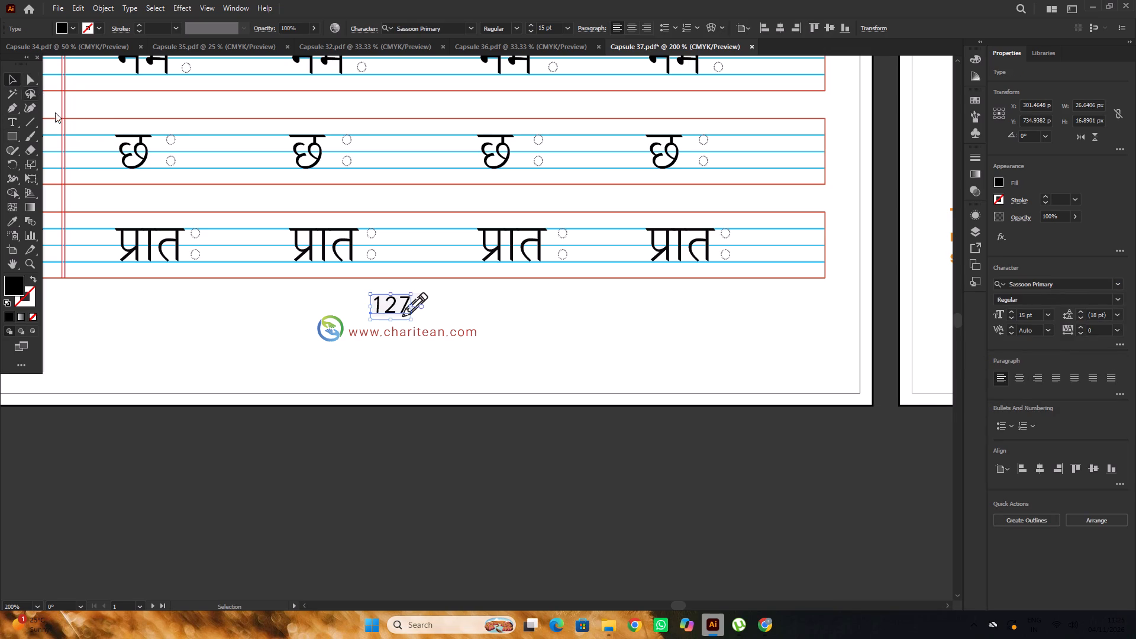
{"action": "scroll", "coordinate": [430, 295], "scroll_direction": "down", "scroll_amount": 4}
{"action": "scroll", "coordinate": [399, 260], "scroll_direction": "up", "scroll_amount": 3, "text": "alt"}
{"action": "left_click_drag", "start_coordinate": [383, 250], "coordinate": [372, 250]}
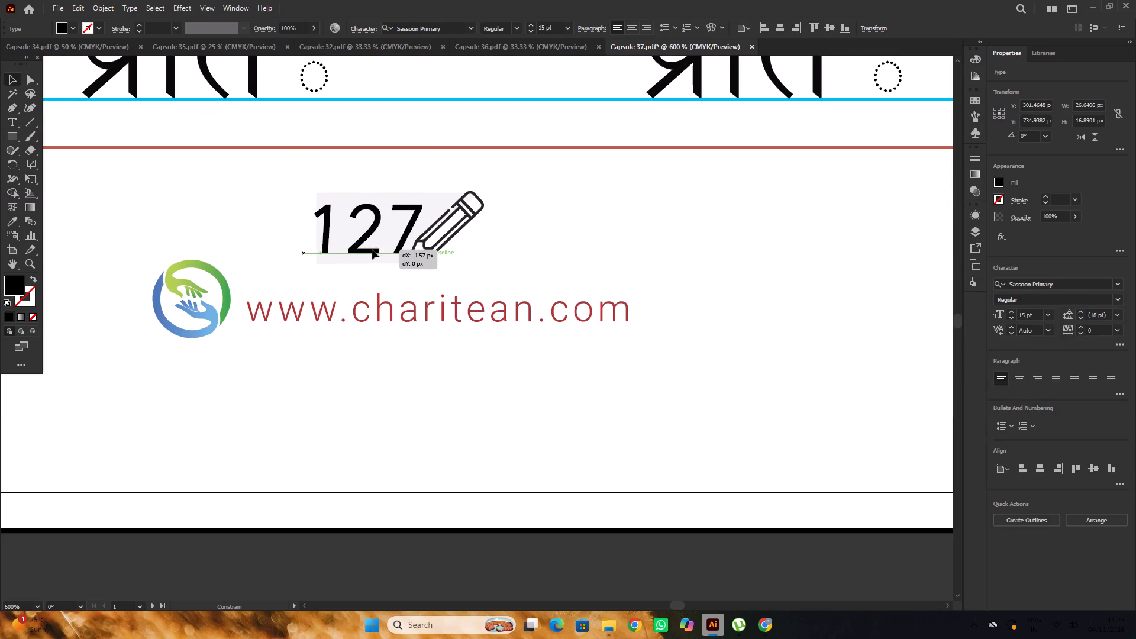
{"action": "left_click_drag", "start_coordinate": [372, 250], "coordinate": [372, 250]}
{"action": "scroll", "coordinate": [308, 235], "scroll_direction": "down", "scroll_amount": 5, "text": "alt"}
{"action": "key", "text": "space"}
{"action": "left_click_drag", "start_coordinate": [722, 335], "coordinate": [424, 389]}
{"action": "left_click", "coordinate": [518, 380]}
Change the font of page number 128 to Sassoon Primary.
{"action": "scroll", "coordinate": [505, 298], "scroll_direction": "up", "scroll_amount": 2, "text": "alt"}
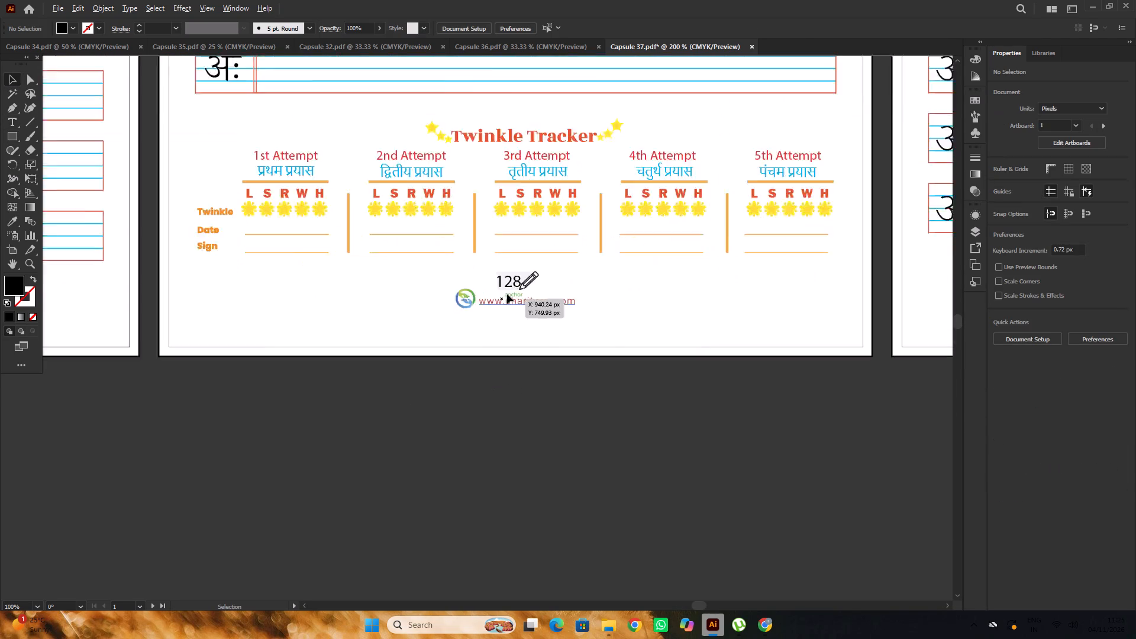
{"action": "scroll", "coordinate": [521, 284], "scroll_direction": "up", "scroll_amount": 2, "text": "alt"}
{"action": "key", "text": "t"}
{"action": "left_click_drag", "start_coordinate": [524, 277], "coordinate": [410, 292]}
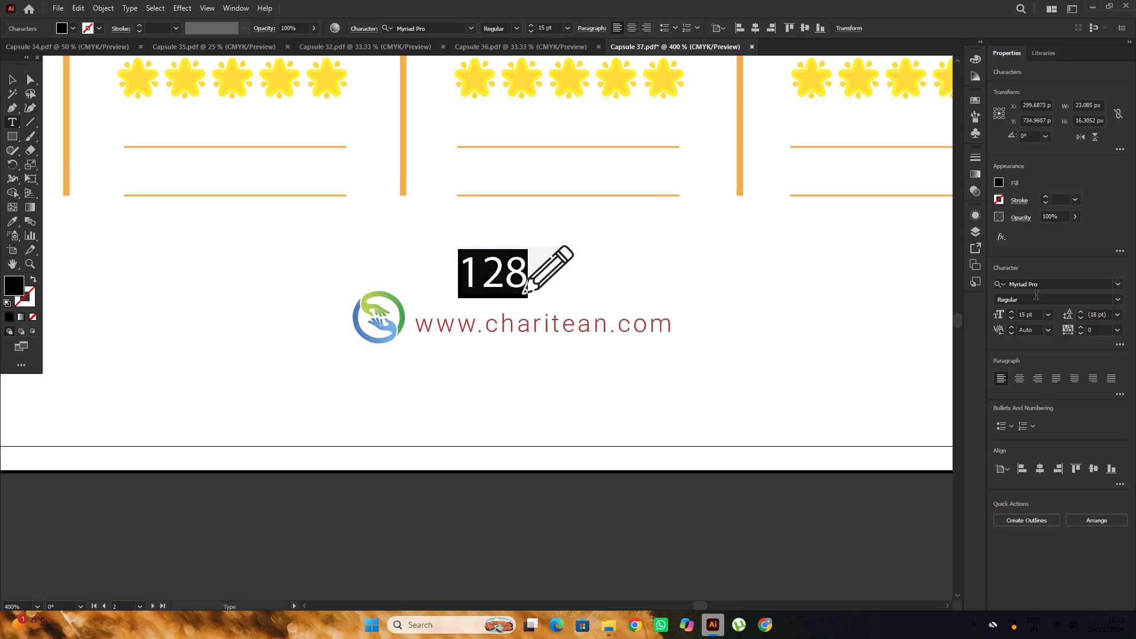
{"action": "left_click", "coordinate": [1058, 288]}
{"action": "key", "text": "s"}
{"action": "key", "text": "a"}
{"action": "key", "text": "s"}
{"action": "left_click", "coordinate": [902, 357]}
Shift page number 128 slightly left along its baseline, away from the pencil drawing, and clear the selection.
{"action": "scroll", "coordinate": [557, 285], "scroll_direction": "up", "scroll_amount": 2}
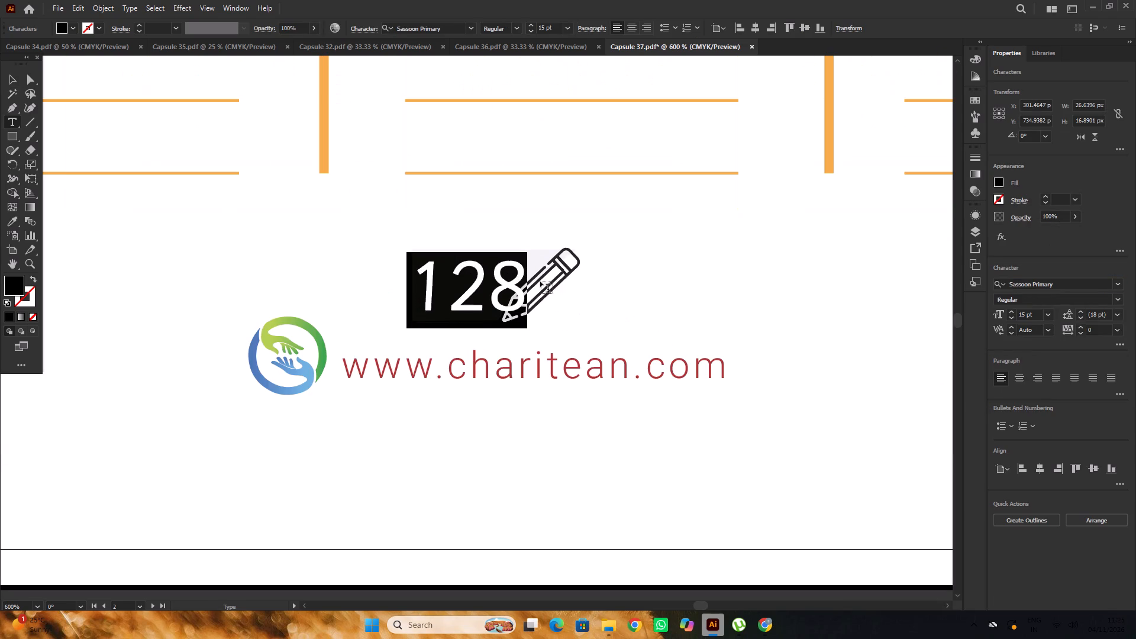
{"action": "left_click", "coordinate": [11, 80]}
{"action": "left_click_drag", "start_coordinate": [519, 285], "coordinate": [502, 287], "text": "shift"}
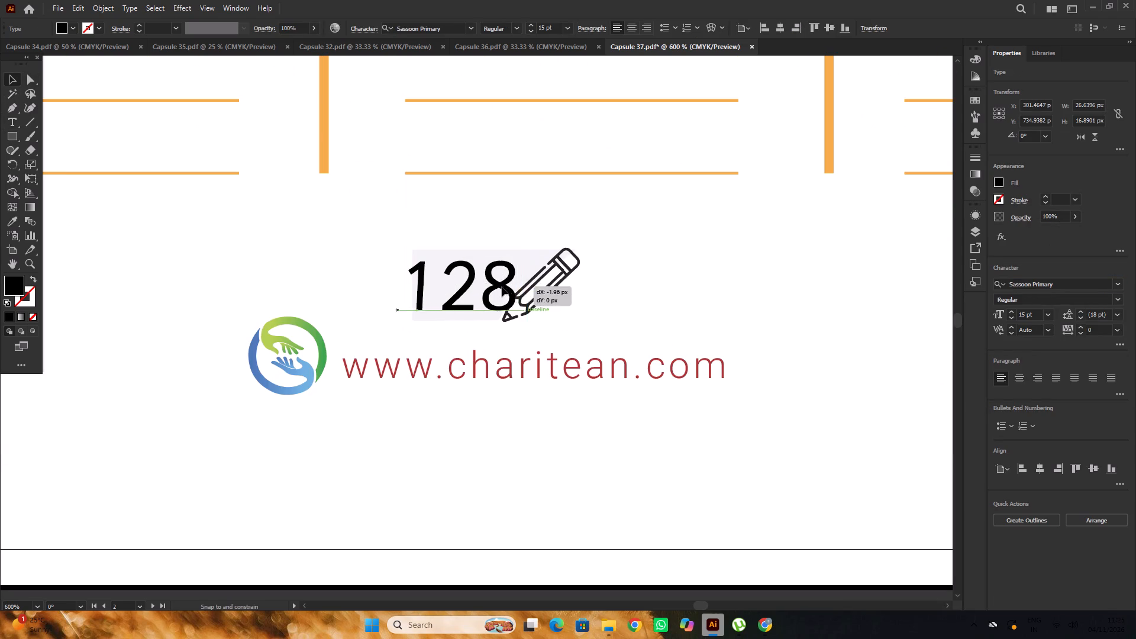
{"action": "left_click_drag", "start_coordinate": [502, 287], "coordinate": [496, 286], "text": "shift"}
{"action": "scroll", "coordinate": [307, 250], "scroll_direction": "down", "scroll_amount": 5, "text": "alt"}
{"action": "left_click", "coordinate": [534, 349]}
Select the text of page number 129 and open its font family for editing.
{"action": "scroll", "coordinate": [534, 348], "scroll_direction": "down", "scroll_amount": 2, "text": "alt"}
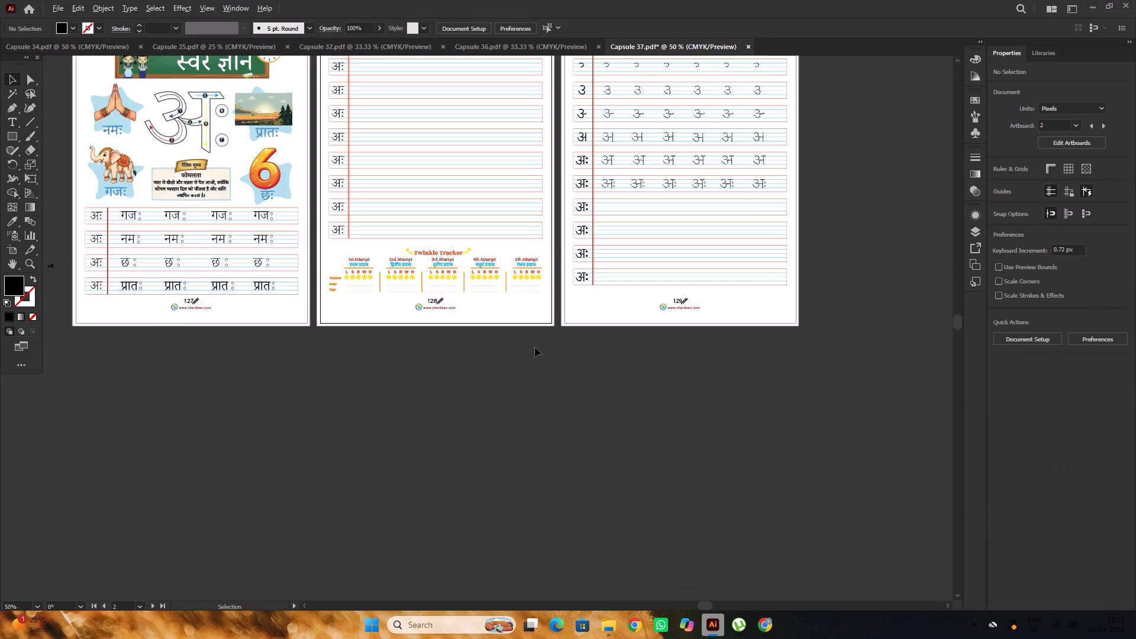
{"action": "key", "text": "space"}
{"action": "left_click_drag", "start_coordinate": [680, 368], "coordinate": [516, 368]}
{"action": "scroll", "coordinate": [534, 300], "scroll_direction": "up", "scroll_amount": 5, "text": "alt"}
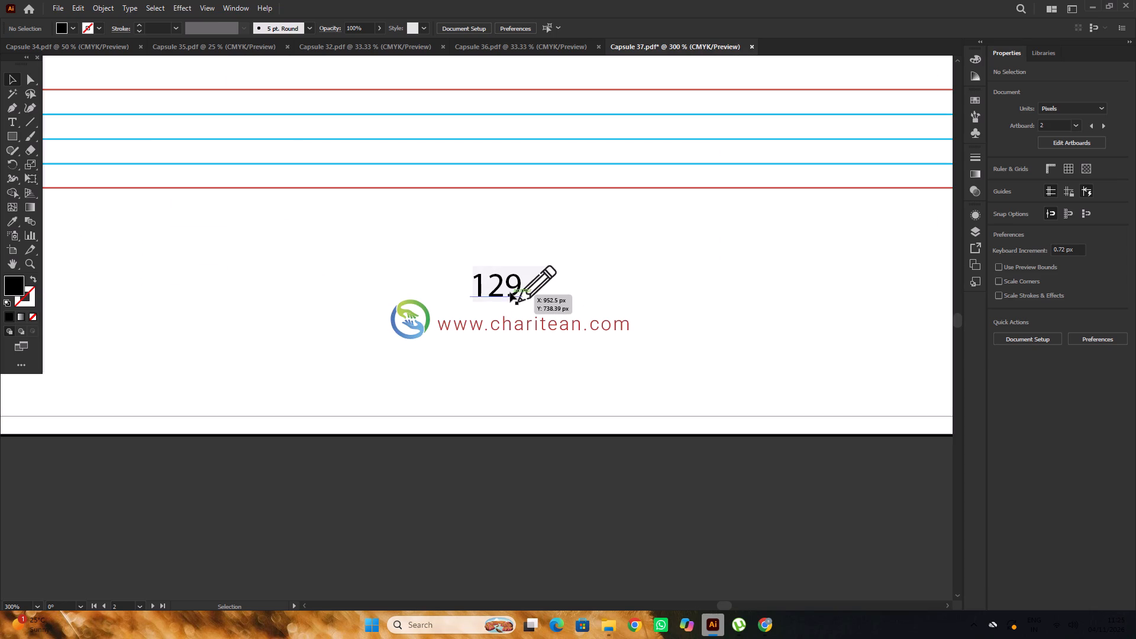
{"action": "key", "text": "t"}
{"action": "left_click_drag", "start_coordinate": [518, 286], "coordinate": [450, 301]}
{"action": "left_click", "coordinate": [1053, 285]}
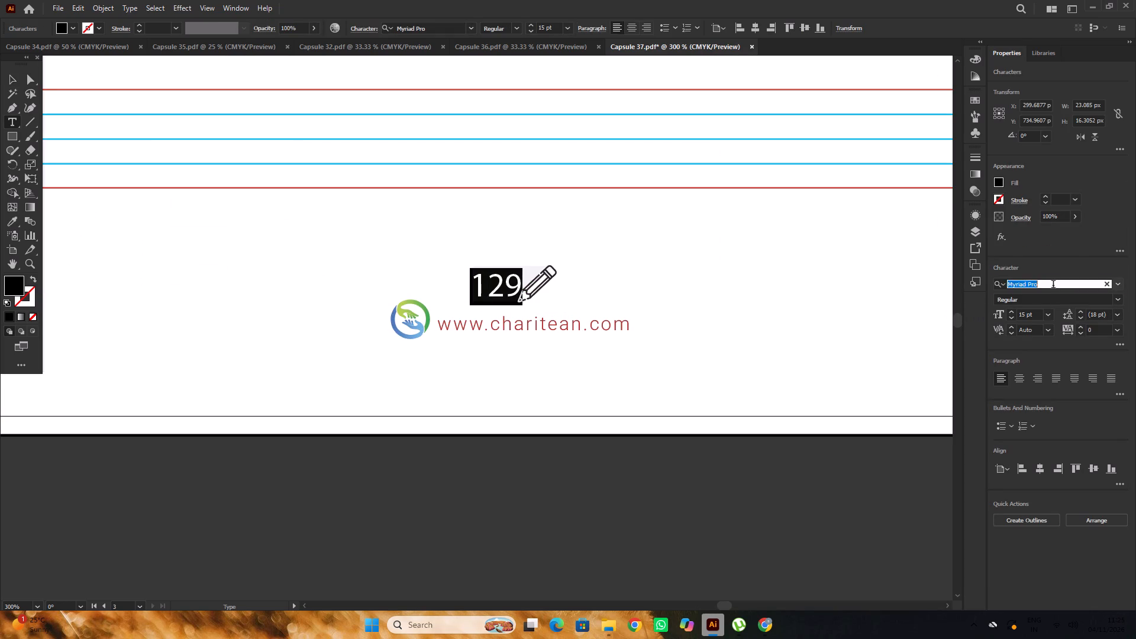
Change the font of page number 129 to Sassoon Primary.
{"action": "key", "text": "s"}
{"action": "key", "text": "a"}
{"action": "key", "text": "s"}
{"action": "left_click", "coordinate": [912, 359]}
Move page number 129 horizontally about 3.5 px to the left, away from the pencil drawing, and clear the selection.
{"action": "left_click", "coordinate": [2, 77]}
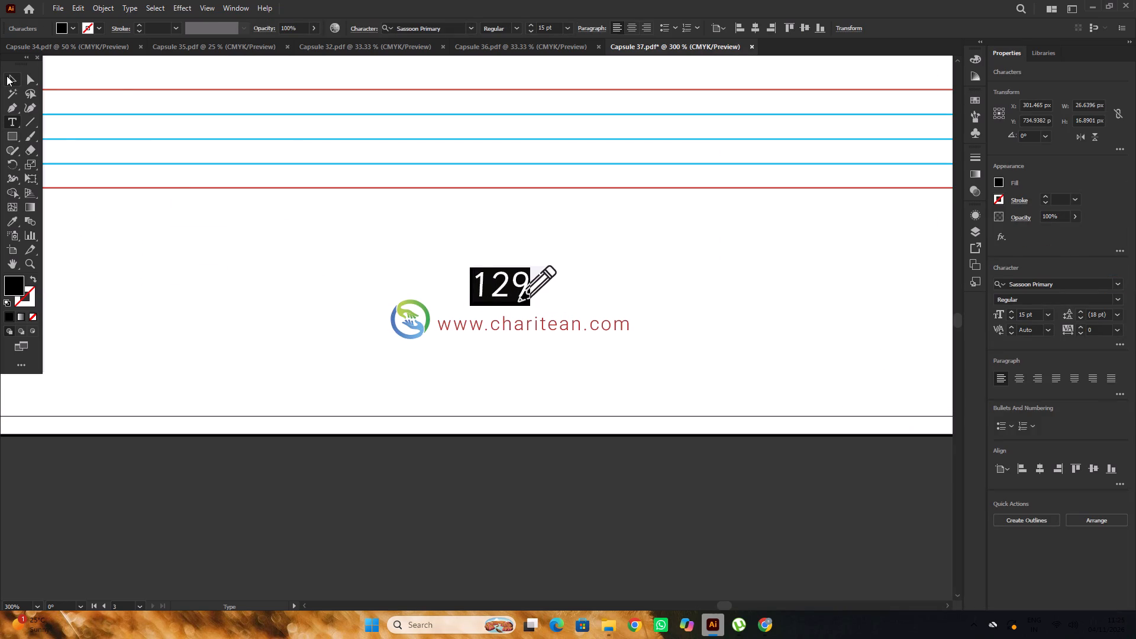
{"action": "left_click", "coordinate": [7, 76]}
{"action": "scroll", "coordinate": [531, 276], "scroll_direction": "up", "scroll_amount": 2, "text": "alt"}
{"action": "left_click_drag", "start_coordinate": [517, 290], "coordinate": [501, 290]}
{"action": "scroll", "coordinate": [501, 283], "scroll_direction": "down", "scroll_amount": 2, "text": "alt"}
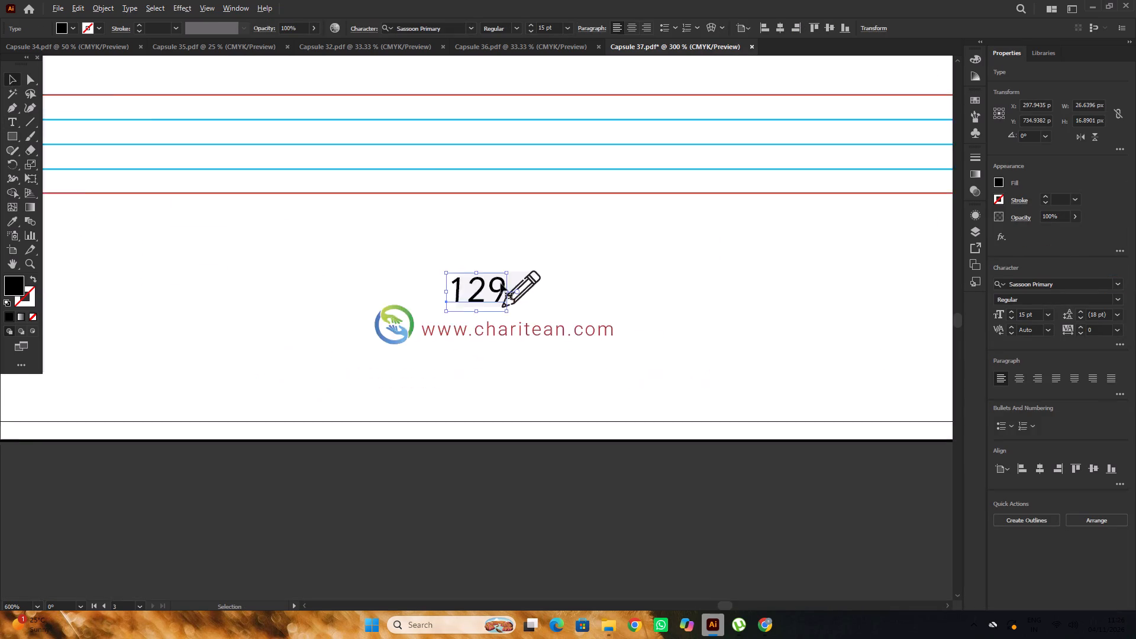
{"action": "scroll", "coordinate": [501, 283], "scroll_direction": "down", "scroll_amount": 5, "text": "alt"}
{"action": "left_click", "coordinate": [647, 383]}
{"action": "left_click", "coordinate": [649, 379]}
{"action": "scroll", "coordinate": [657, 372], "scroll_direction": "down", "scroll_amount": 3}
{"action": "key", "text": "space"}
{"action": "left_click_drag", "start_coordinate": [548, 379], "coordinate": [740, 417]}
{"action": "scroll", "coordinate": [730, 406], "scroll_direction": "down", "scroll_amount": 1}
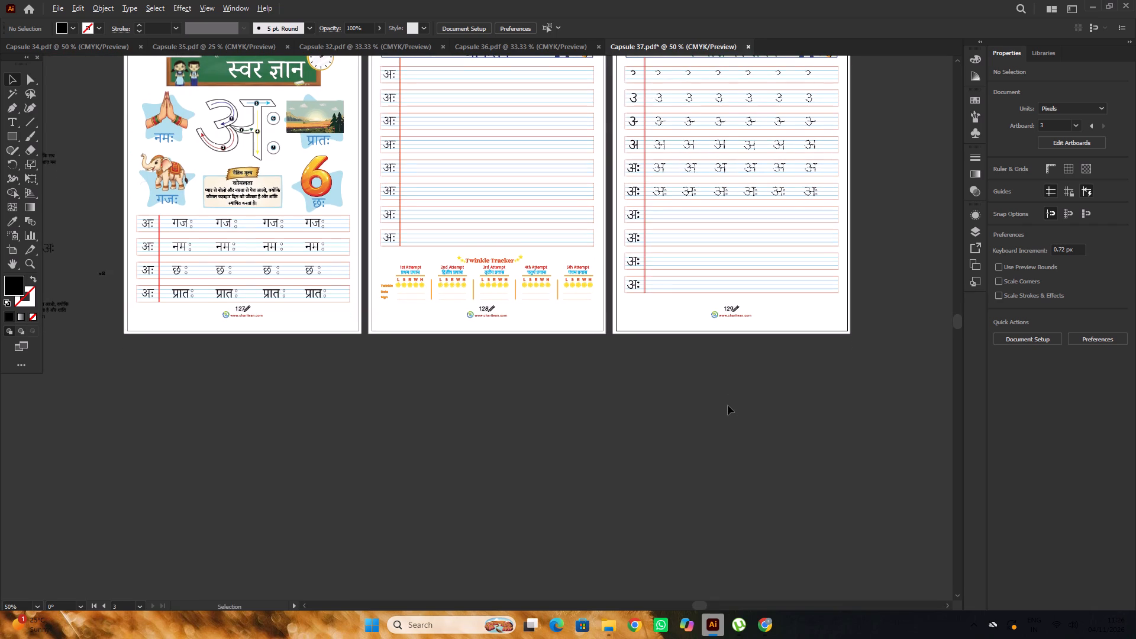
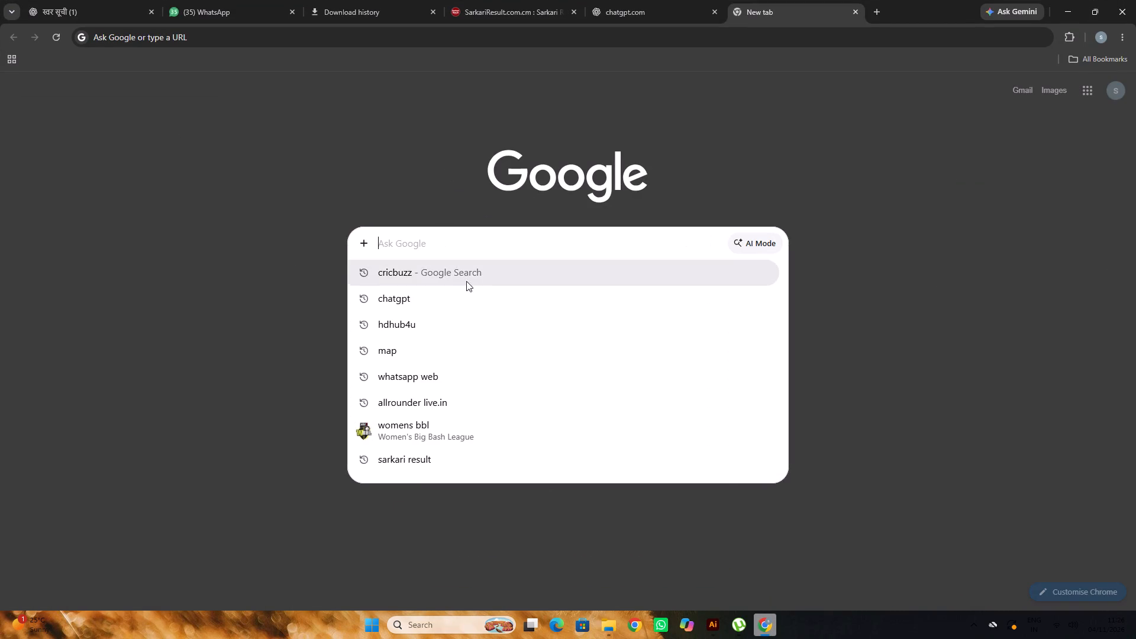
Open Cricbuzz in Chrome and examine the match page of the 1st ODI between New Zealand and India.
{"action": "left_click", "coordinate": [463, 275]}
{"action": "left_click", "coordinate": [263, 172]}
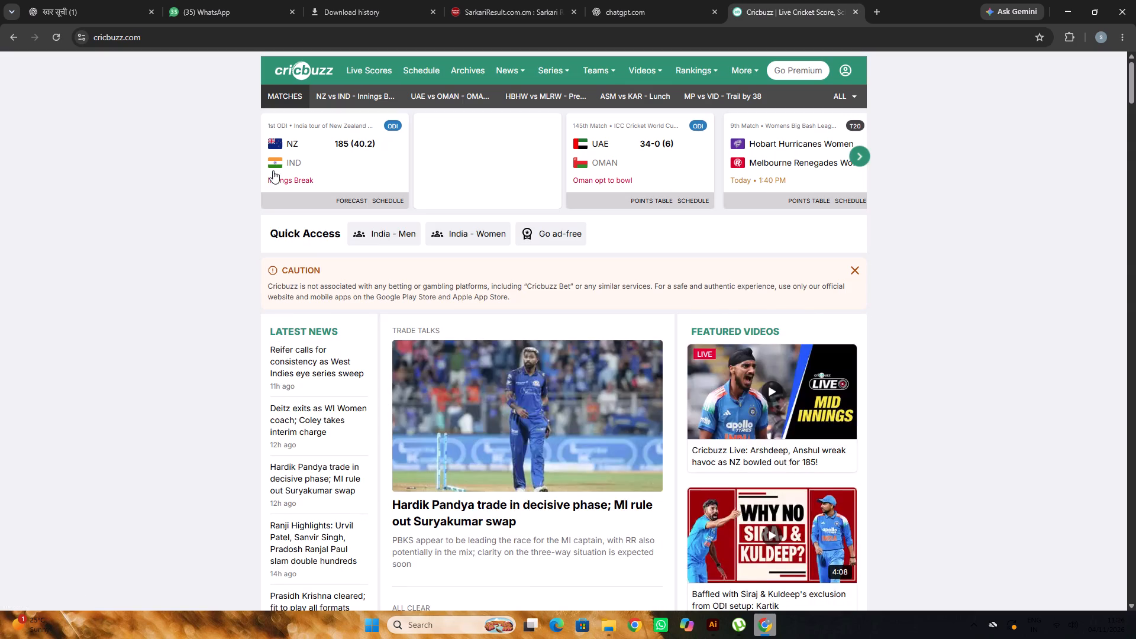
{"action": "left_click", "coordinate": [354, 160]}
{"action": "scroll", "coordinate": [183, 202], "scroll_direction": "down", "scroll_amount": 4}
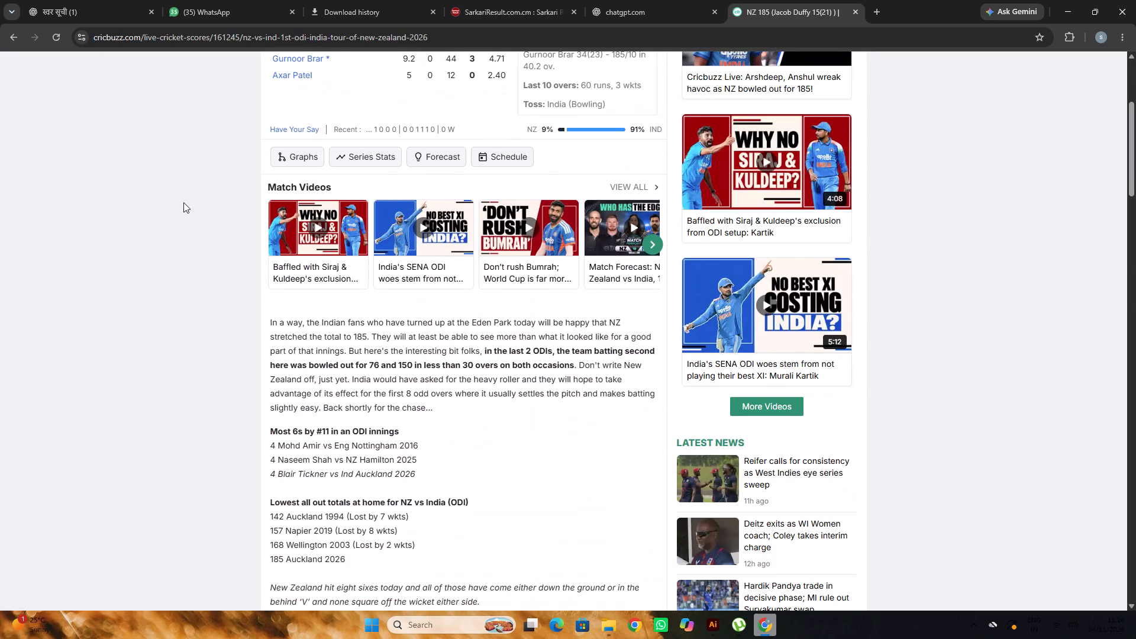
{"action": "scroll", "coordinate": [183, 202], "scroll_direction": "down", "scroll_amount": 1}
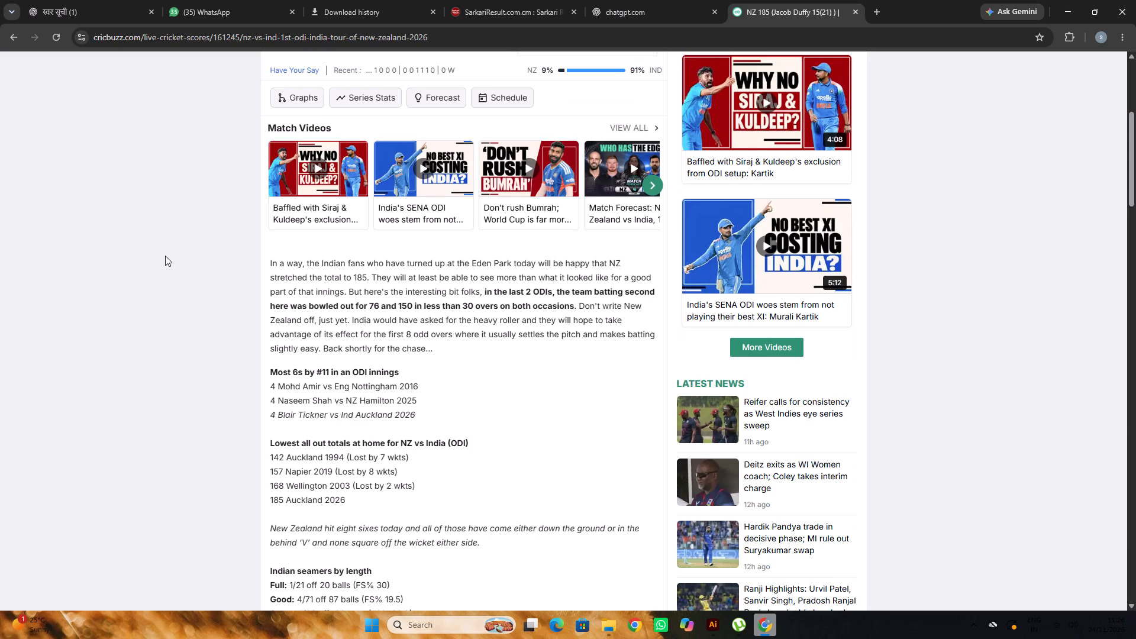
{"action": "scroll", "coordinate": [165, 255], "scroll_direction": "down", "scroll_amount": 2}
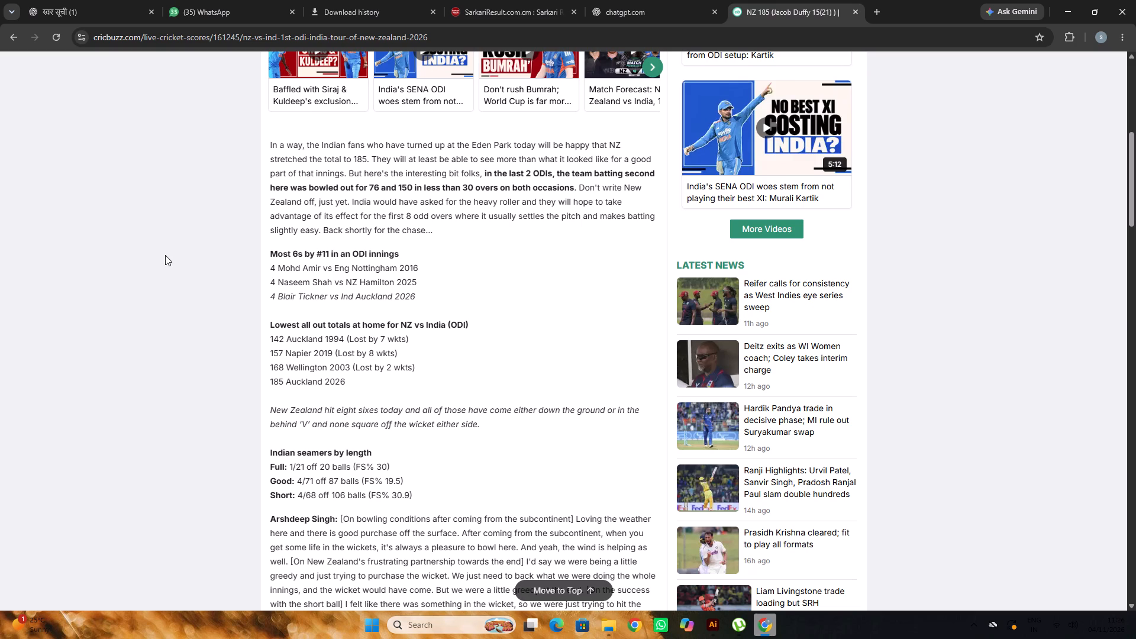
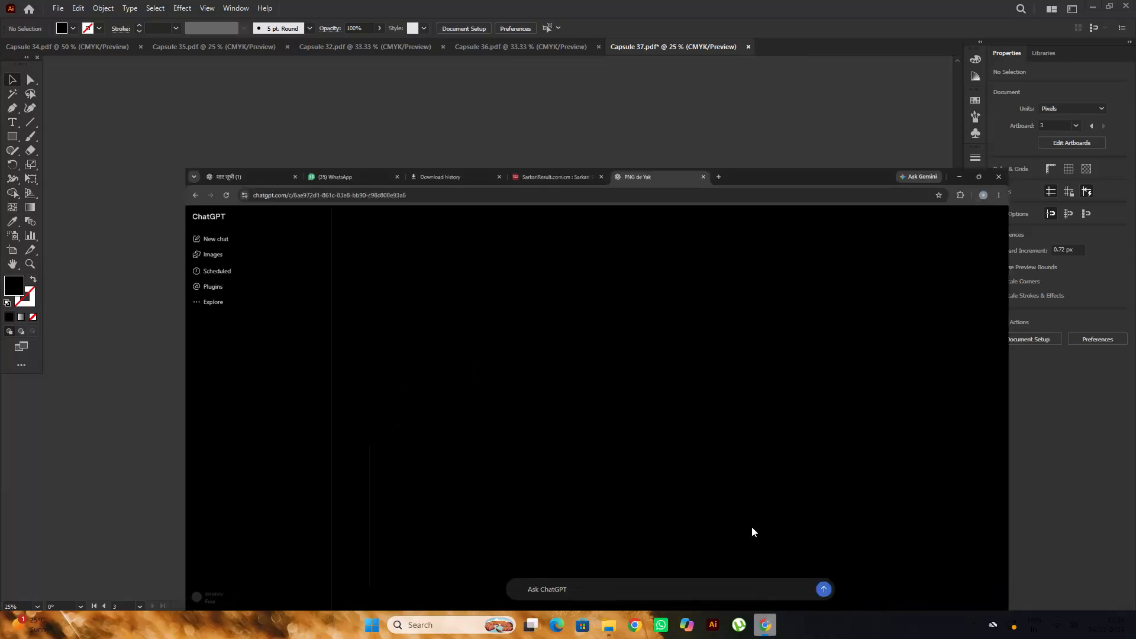
Switch to Chrome and search Google in a new tab for "delhi capitals 2026".
{"action": "left_click", "coordinate": [735, 4]}
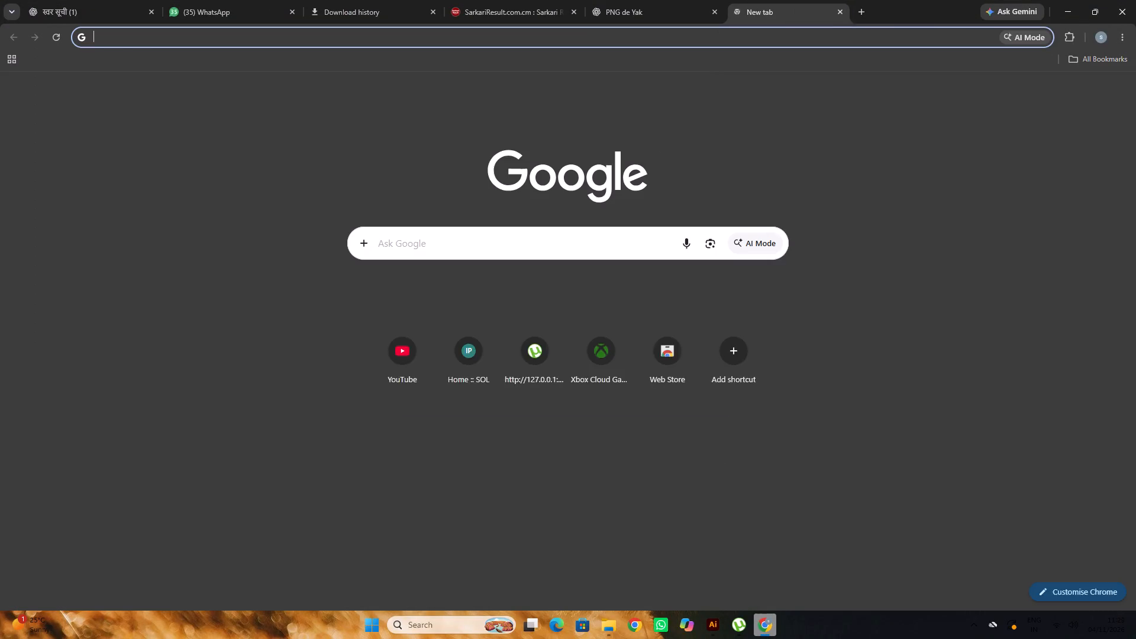
{"action": "left_click", "coordinate": [547, 249]}
{"action": "type", "text": "DELHI"}
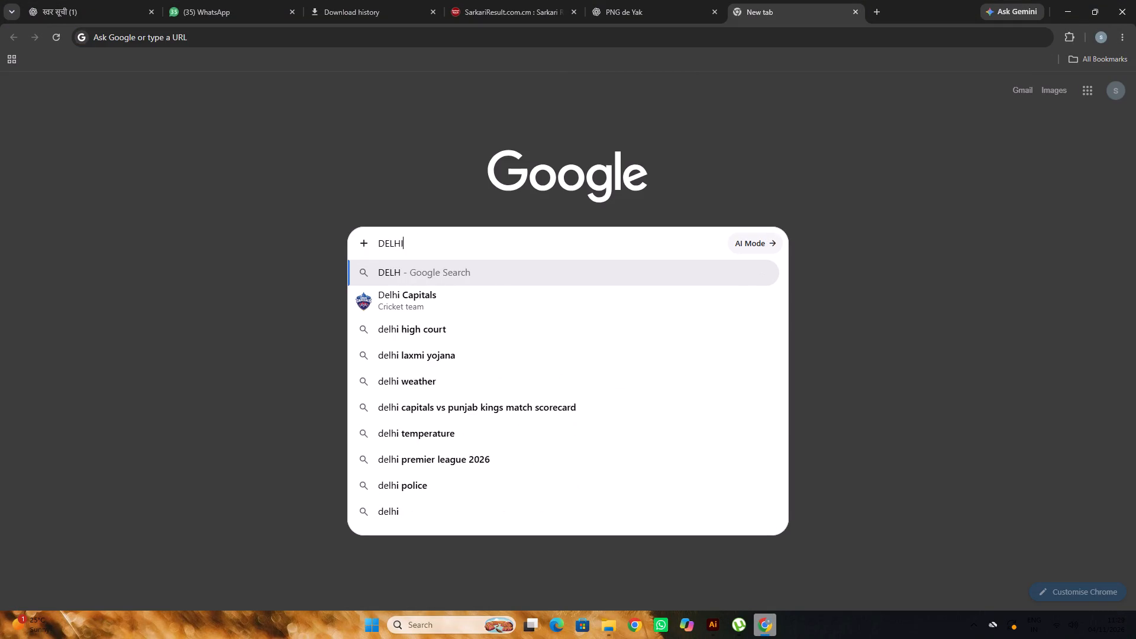
{"action": "key", "text": "space"}
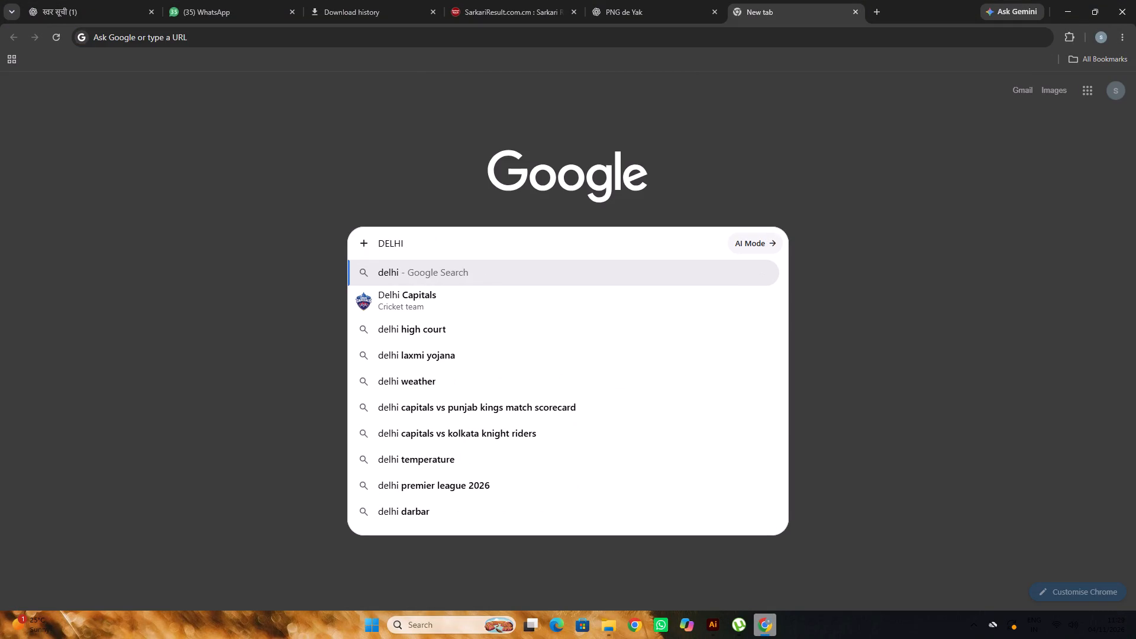
{"action": "type", "text": "CAP"}
{"action": "type", "text": "TIALS"}
{"action": "key", "text": "space"}
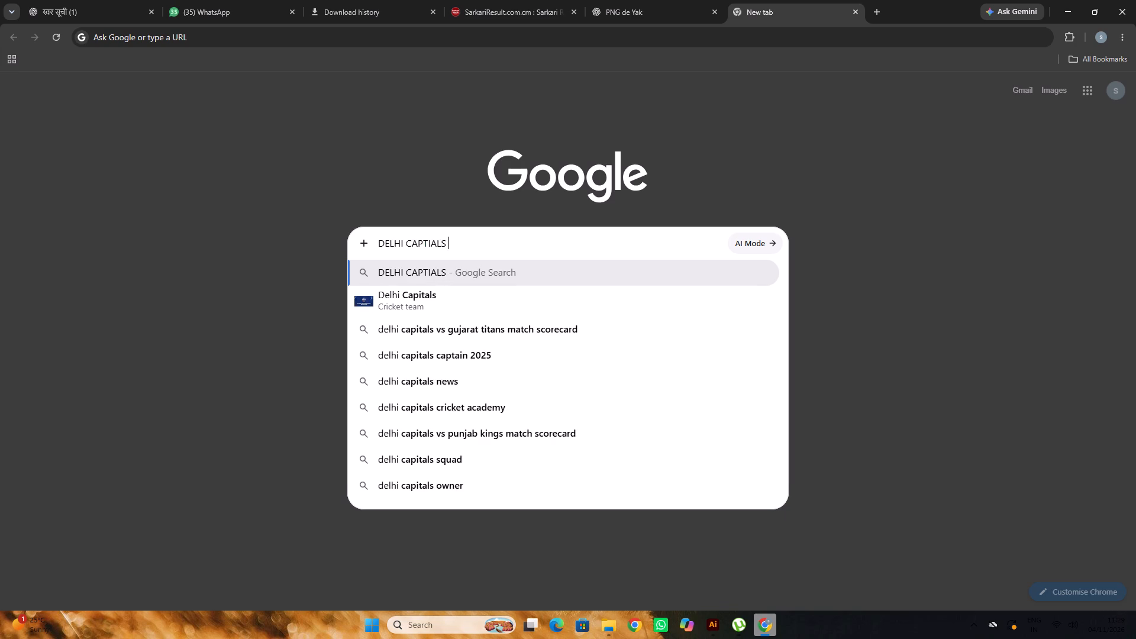
{"action": "type", "text": "2026"}
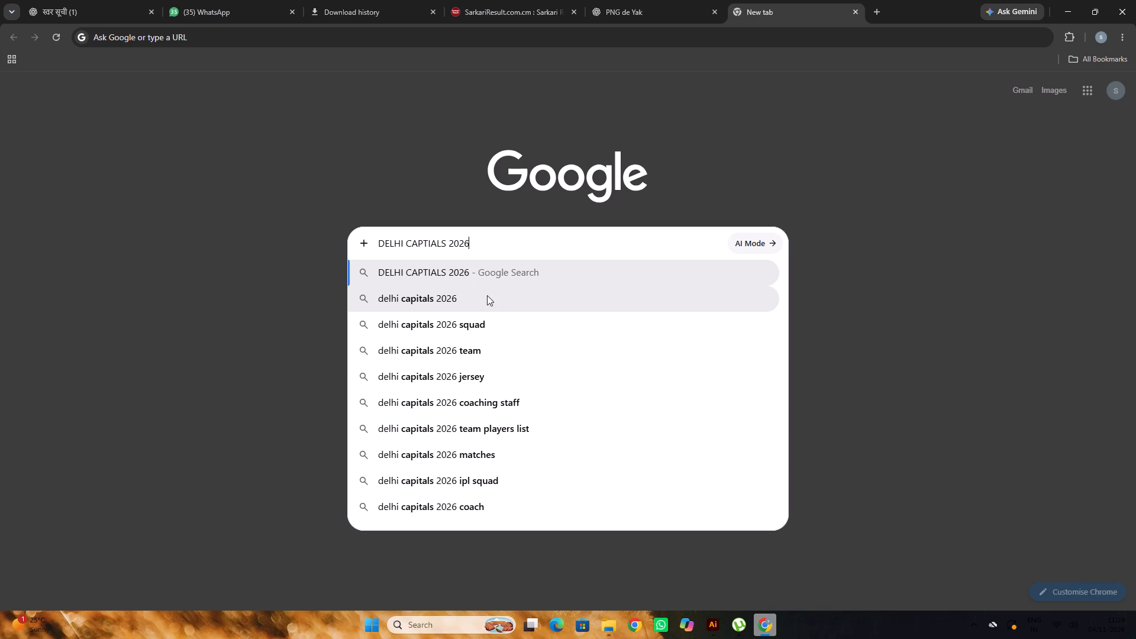
{"action": "left_click", "coordinate": [486, 295]}
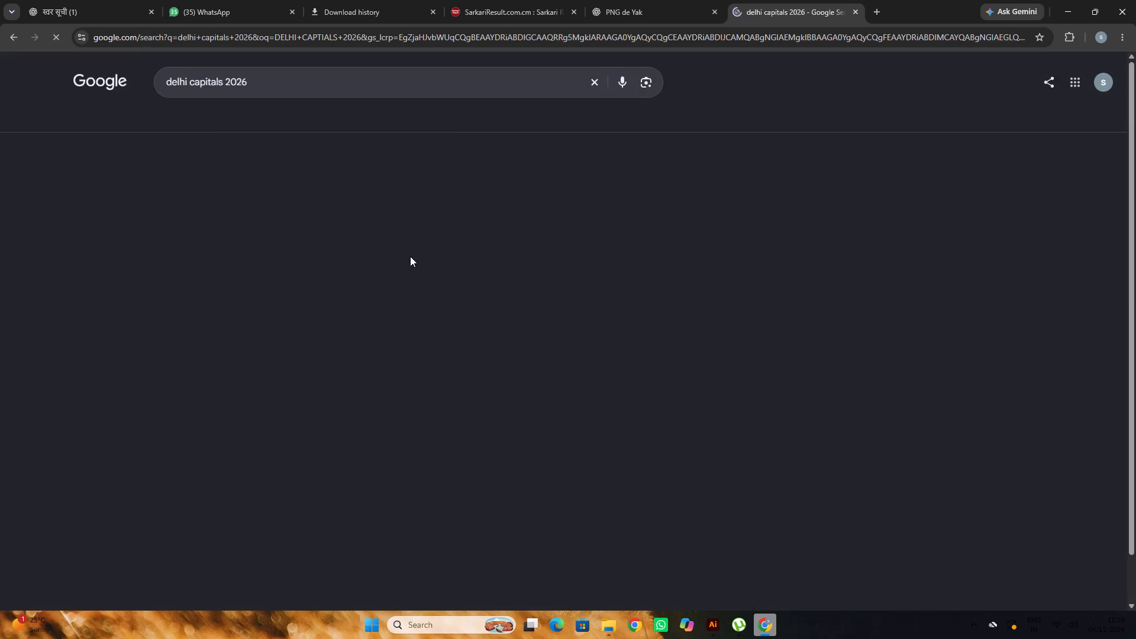
Expand the AI Overview and read through the Delhi Capitals season overview, standings summary, key squad and the web results below.
{"action": "scroll", "coordinate": [431, 258], "scroll_direction": "down", "scroll_amount": 2}
{"action": "scroll", "coordinate": [353, 312], "scroll_direction": "up", "scroll_amount": 4}
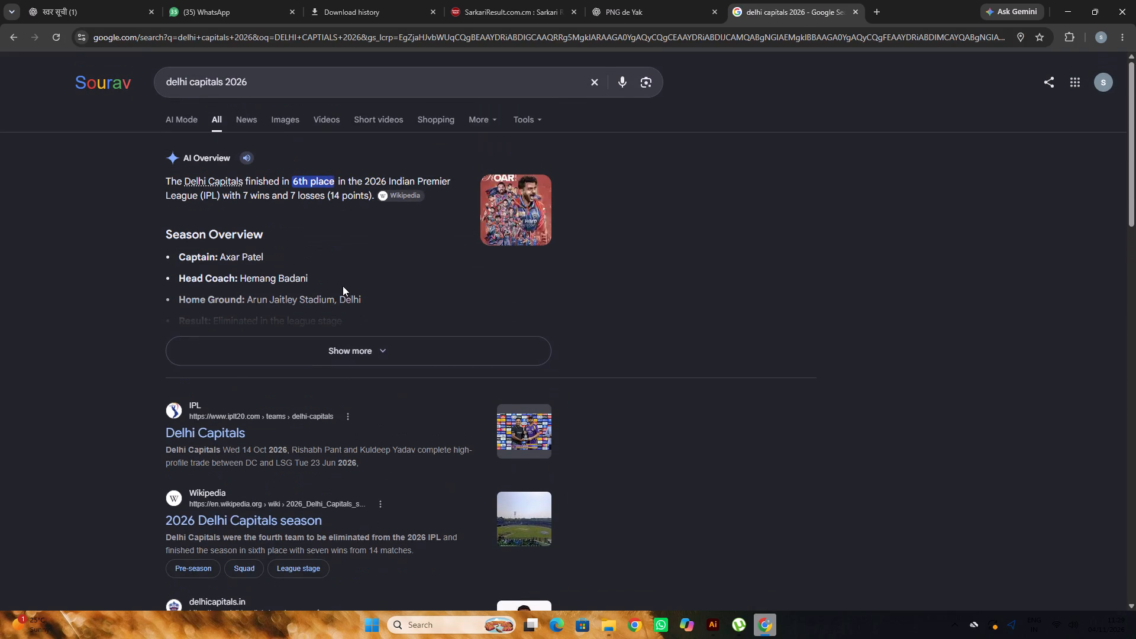
{"action": "left_click", "coordinate": [335, 337]}
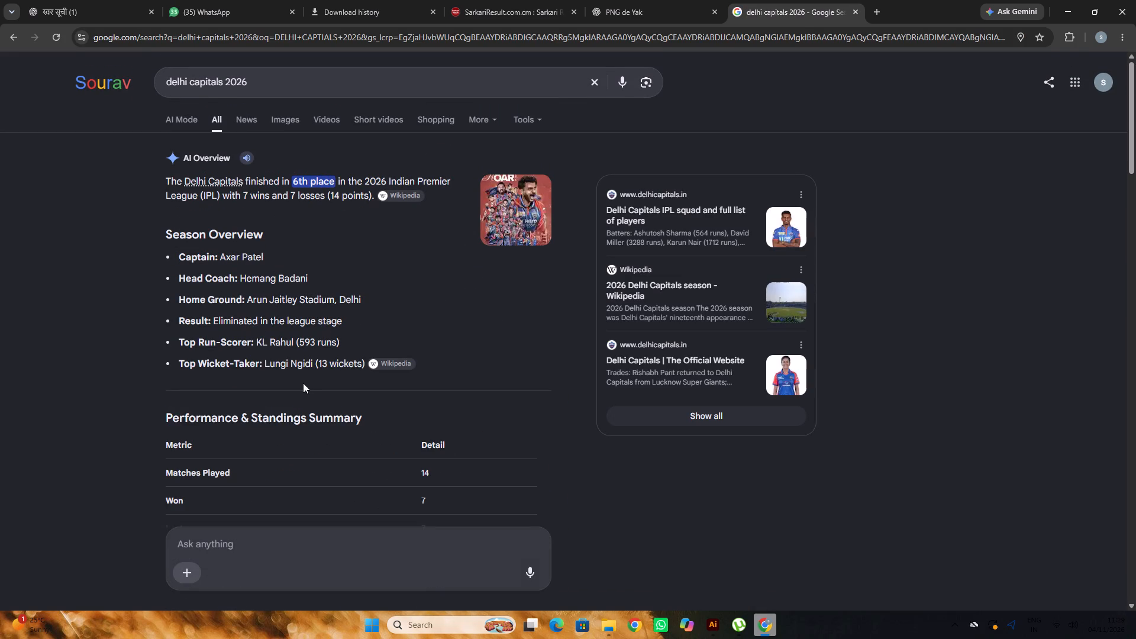
{"action": "scroll", "coordinate": [393, 436], "scroll_direction": "down", "scroll_amount": 4}
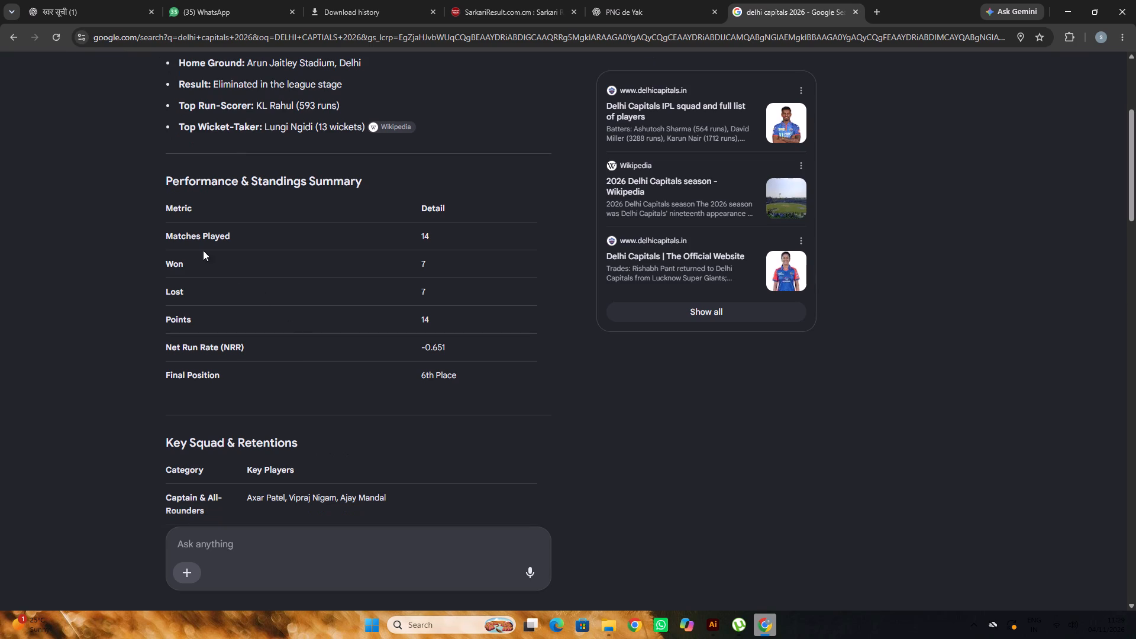
{"action": "left_click", "coordinate": [201, 240]}
{"action": "scroll", "coordinate": [433, 338], "scroll_direction": "up", "scroll_amount": 4}
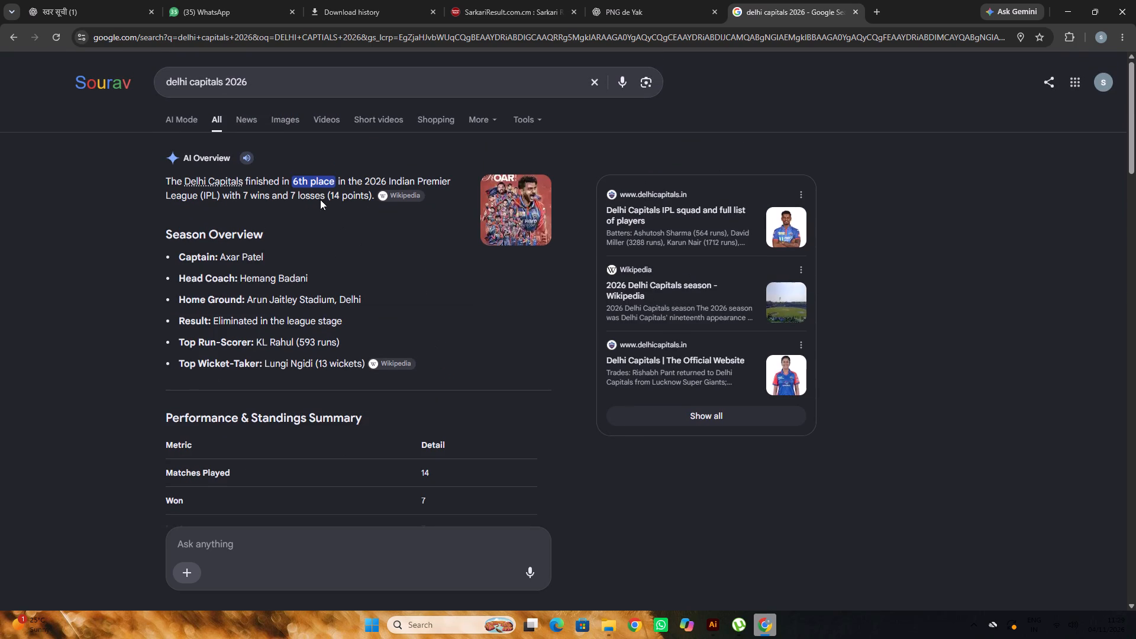
{"action": "scroll", "coordinate": [417, 266], "scroll_direction": "down", "scroll_amount": 10}
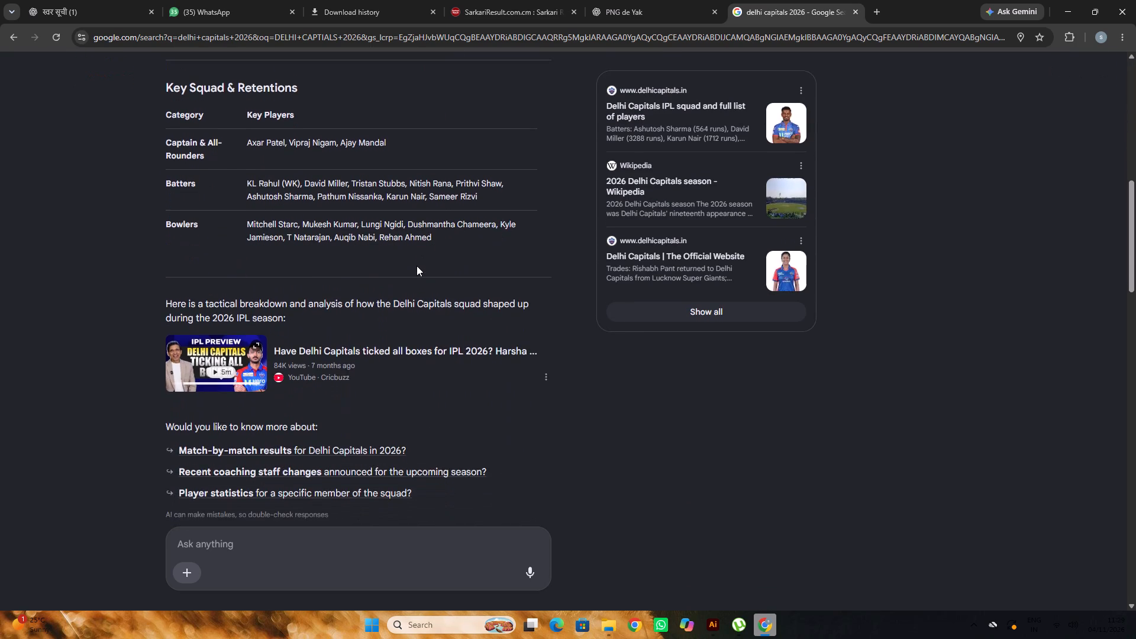
{"action": "scroll", "coordinate": [417, 266], "scroll_direction": "down", "scroll_amount": 9}
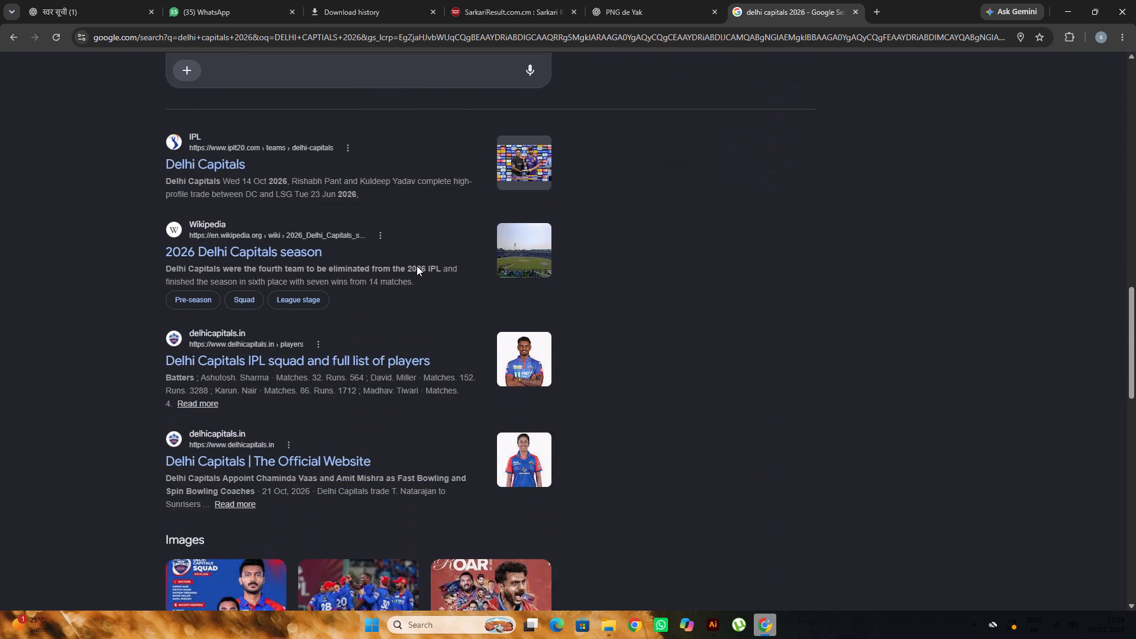
Open the IPL site's Delhi Capitals page, look through its squad, videos and news, and return to the search results.
{"action": "left_click", "coordinate": [222, 162]}
{"action": "scroll", "coordinate": [354, 241], "scroll_direction": "down", "scroll_amount": 5}
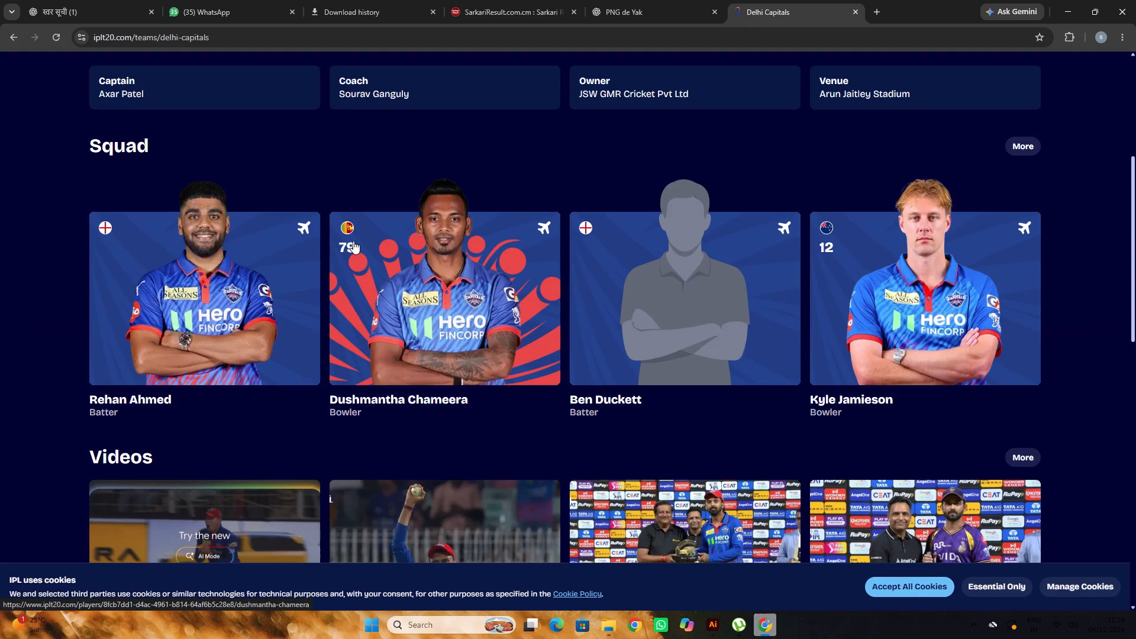
{"action": "scroll", "coordinate": [353, 241], "scroll_direction": "down", "scroll_amount": 3}
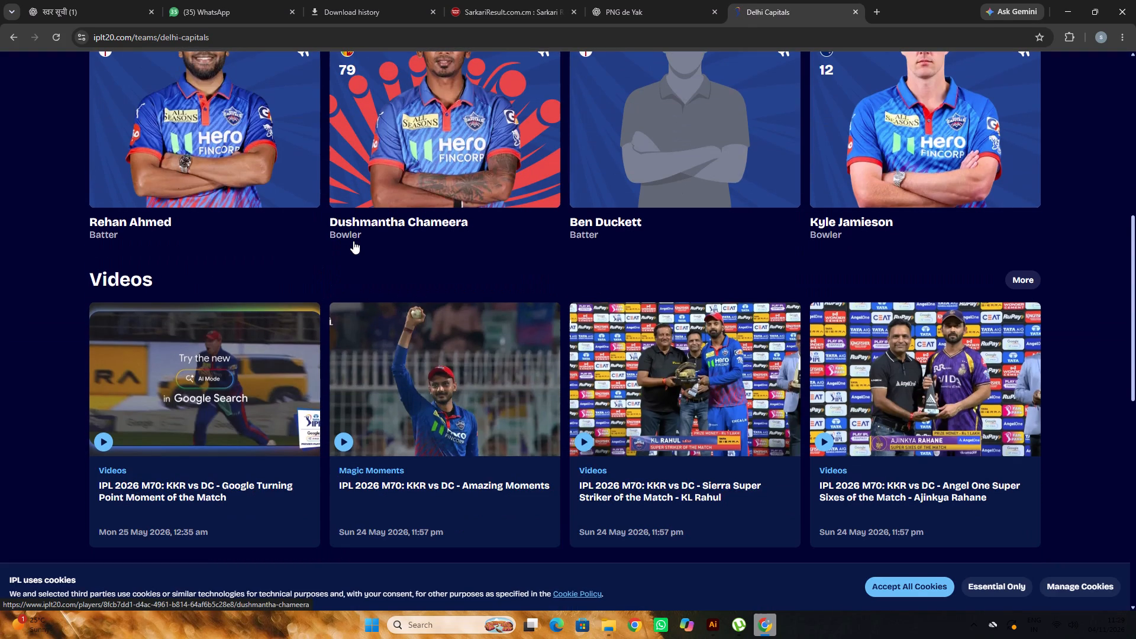
{"action": "scroll", "coordinate": [353, 241], "scroll_direction": "up", "scroll_amount": 3}
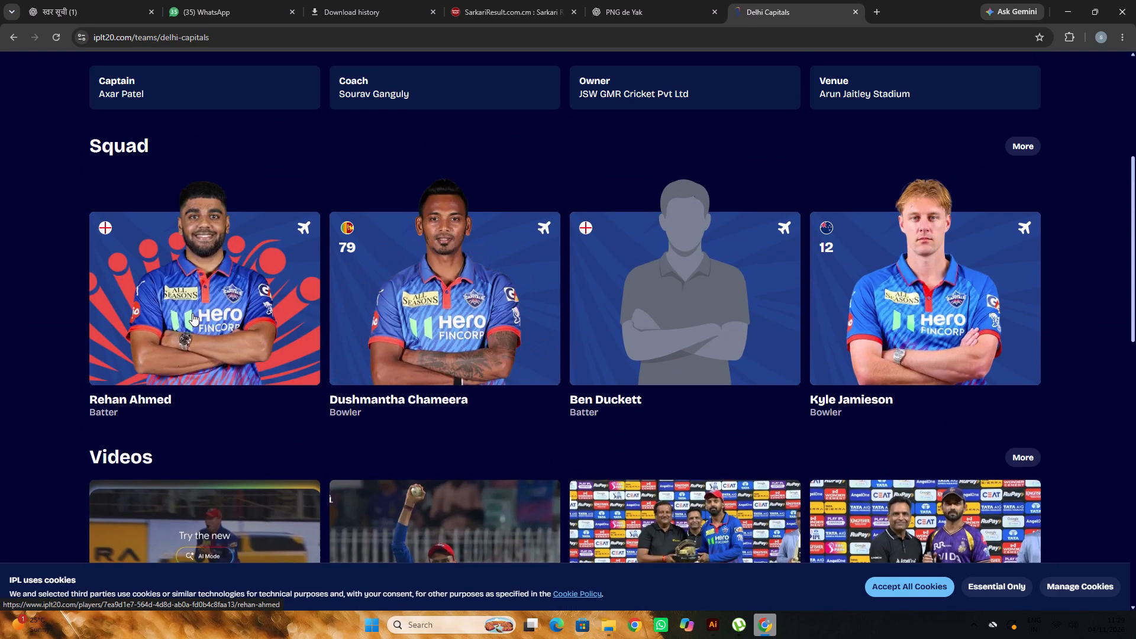
{"action": "scroll", "coordinate": [193, 312], "scroll_direction": "down", "scroll_amount": 7}
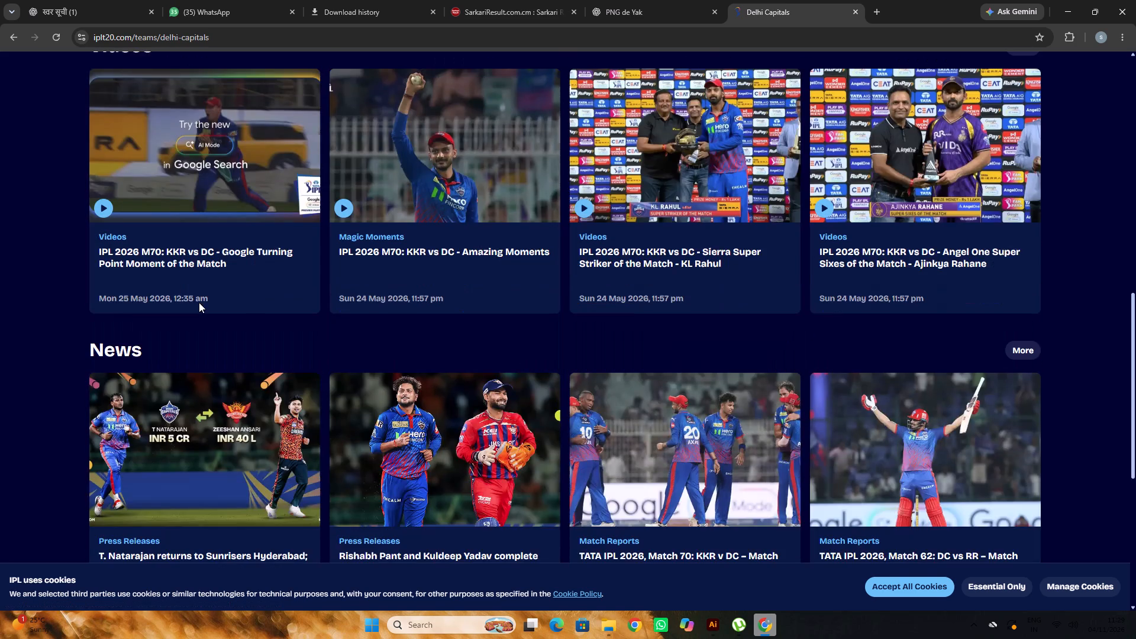
{"action": "scroll", "coordinate": [199, 302], "scroll_direction": "up", "scroll_amount": 5}
{"action": "scroll", "coordinate": [225, 253], "scroll_direction": "down", "scroll_amount": 9}
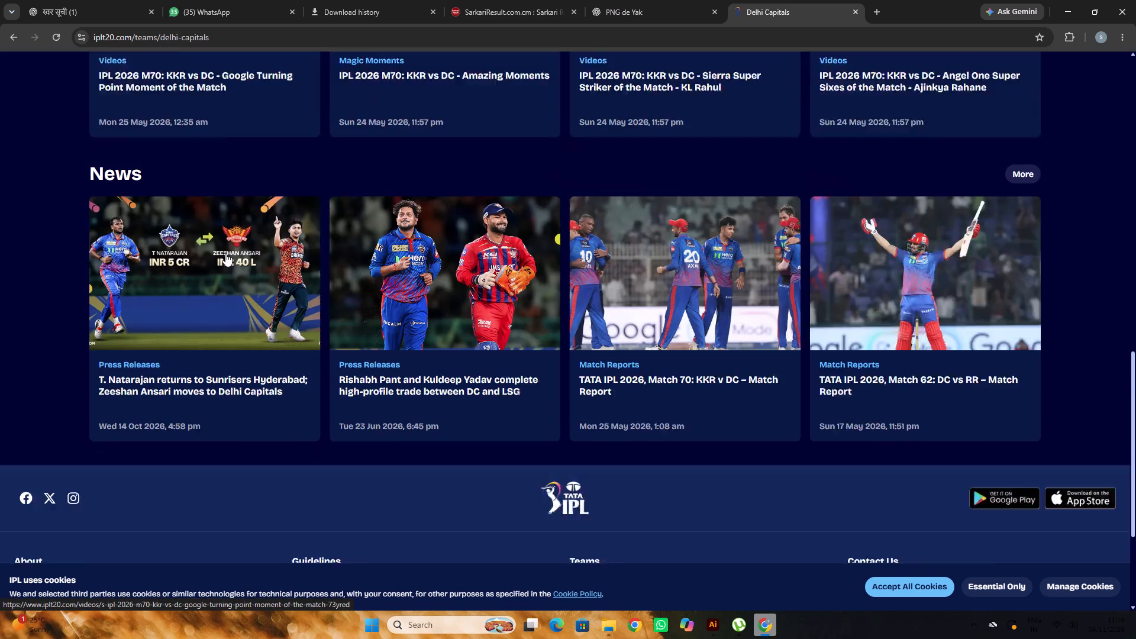
{"action": "scroll", "coordinate": [225, 253], "scroll_direction": "down", "scroll_amount": 3}
{"action": "scroll", "coordinate": [225, 252], "scroll_direction": "up", "scroll_amount": 3}
{"action": "left_click", "coordinate": [0, 39]}
Change the Google search to "delhi capitals 2026 scorecard".
{"action": "scroll", "coordinate": [337, 254], "scroll_direction": "up", "scroll_amount": 5}
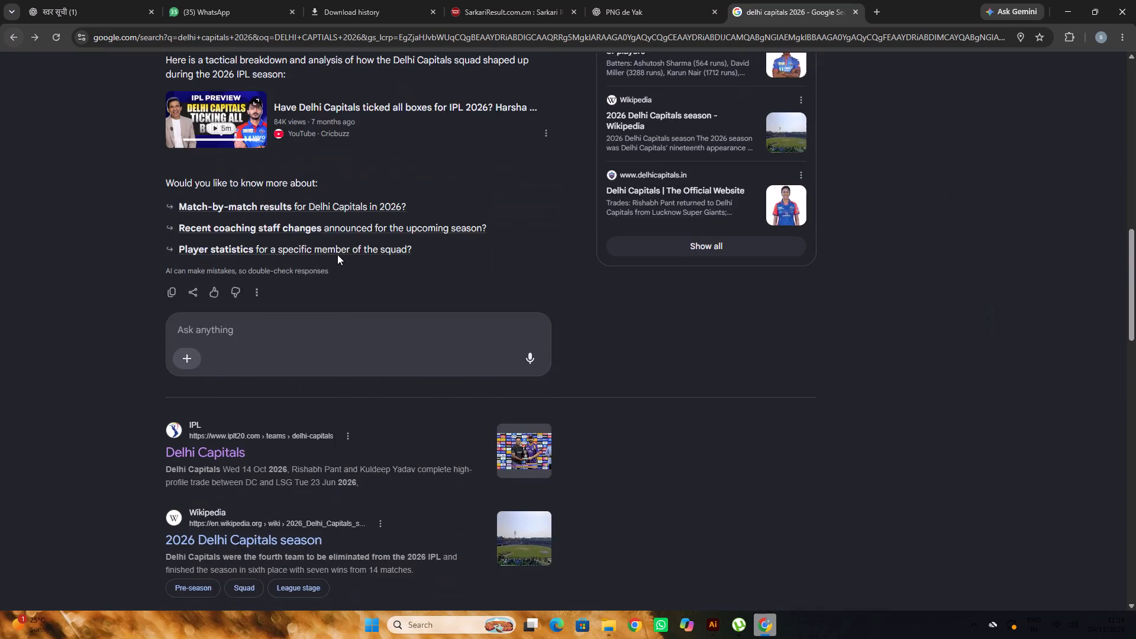
{"action": "scroll", "coordinate": [337, 254], "scroll_direction": "up", "scroll_amount": 13}
{"action": "scroll", "coordinate": [302, 147], "scroll_direction": "up", "scroll_amount": 6}
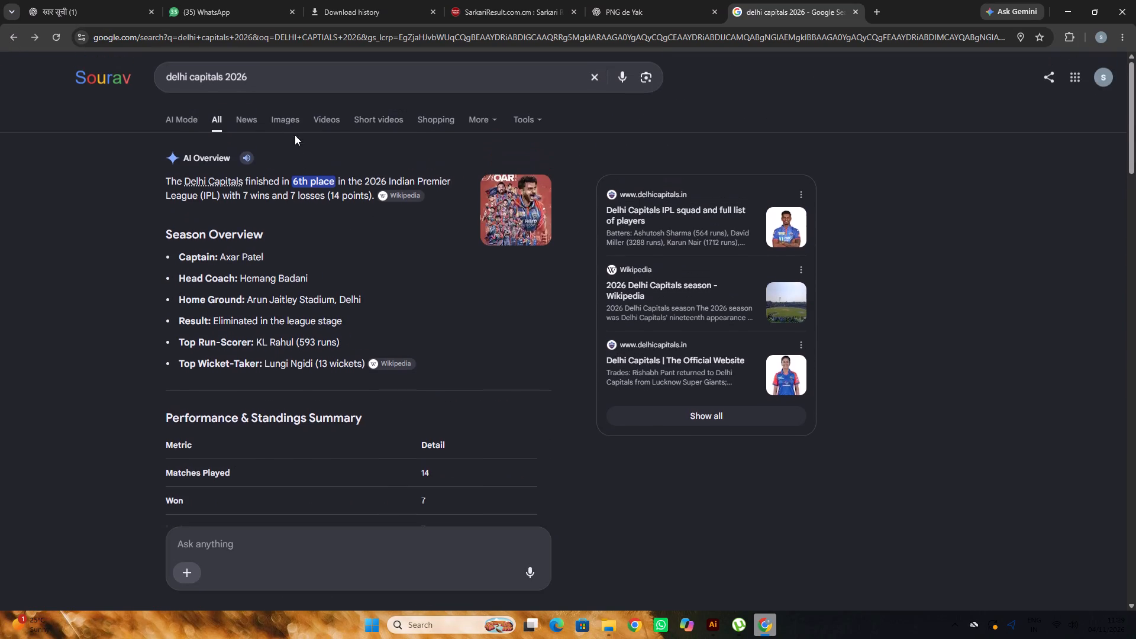
{"action": "left_click", "coordinate": [292, 87]}
{"action": "key", "text": "space"}
{"action": "key", "text": "s"}
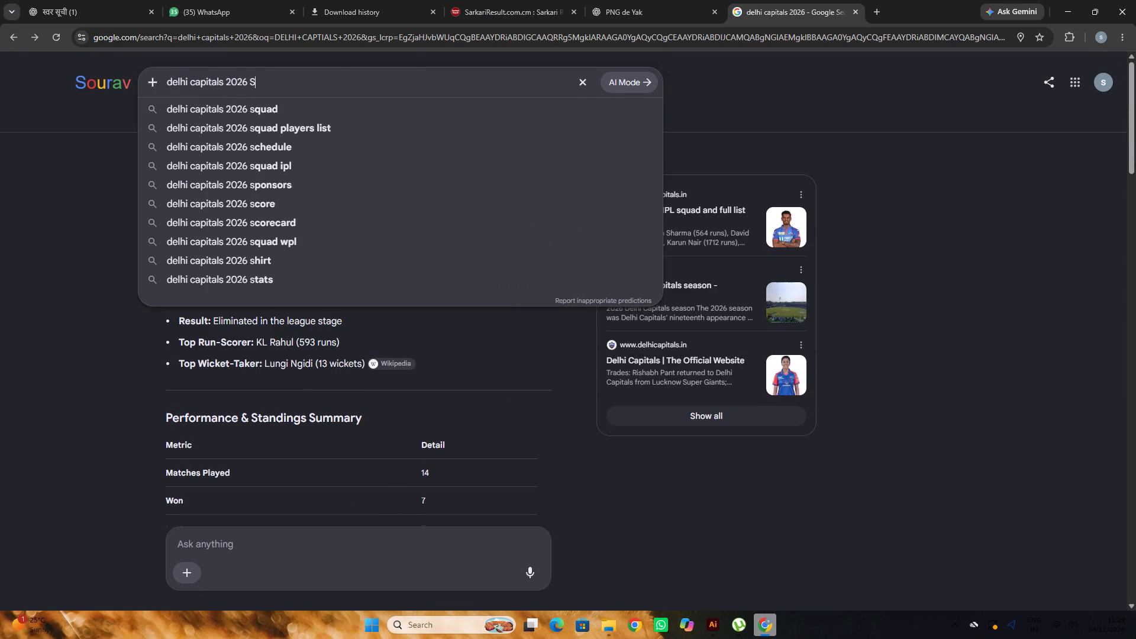
{"action": "key", "text": "c"}
{"action": "left_click", "coordinate": [288, 146]}
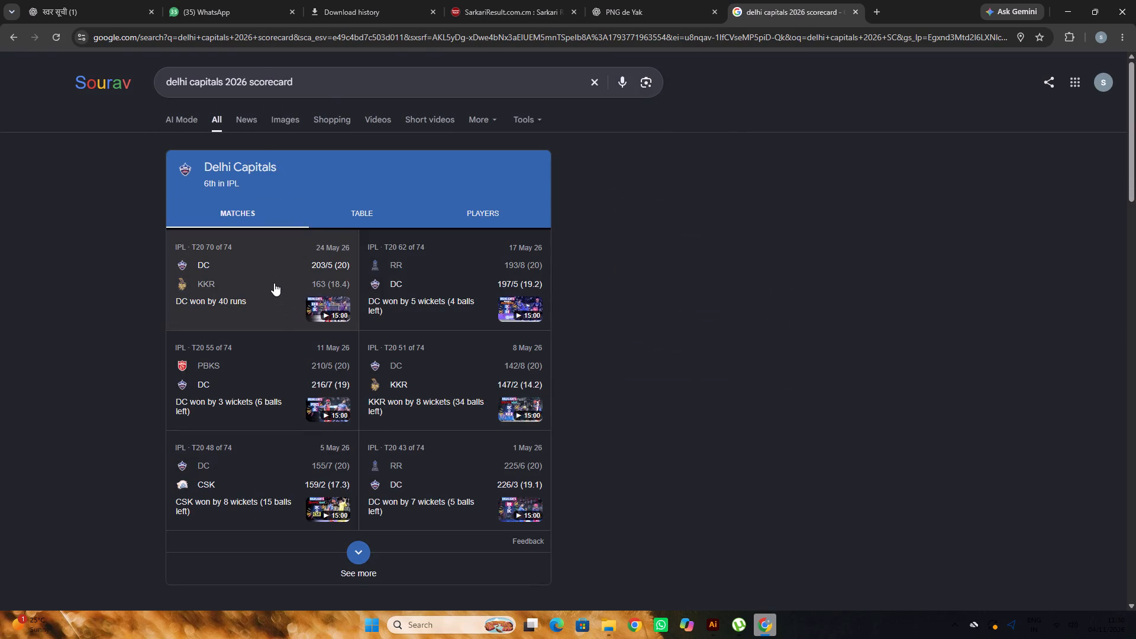
Expand the Delhi Capitals match list and look through the 2026 IPL results down to the final match.
{"action": "scroll", "coordinate": [276, 272], "scroll_direction": "down", "scroll_amount": 3}
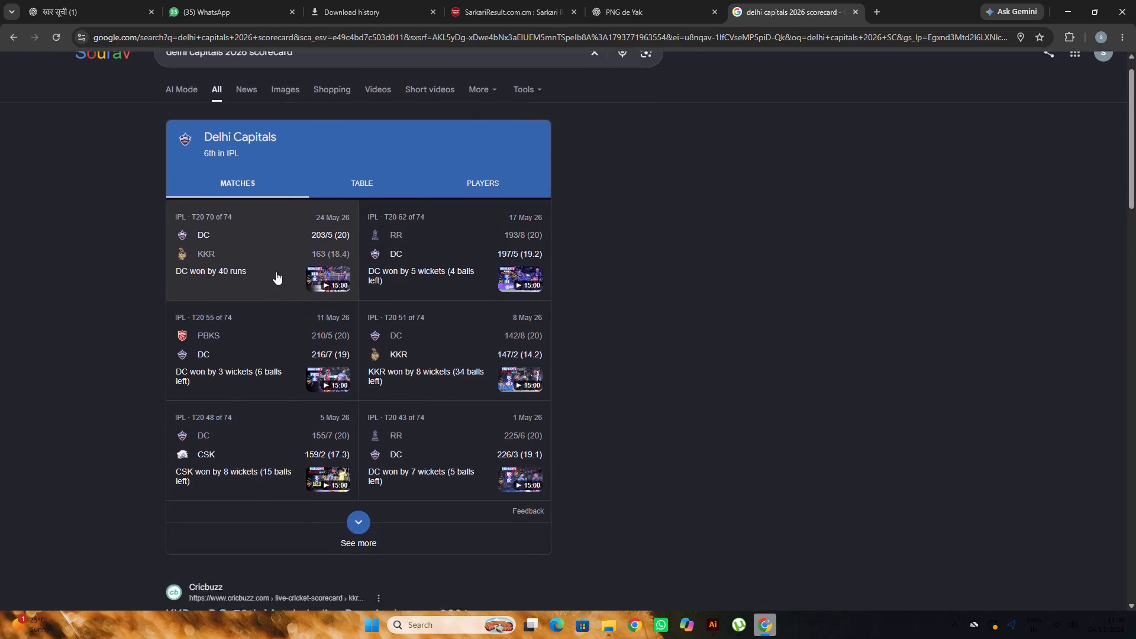
{"action": "left_click", "coordinate": [357, 380]}
{"action": "scroll", "coordinate": [327, 256], "scroll_direction": "down", "scroll_amount": 4}
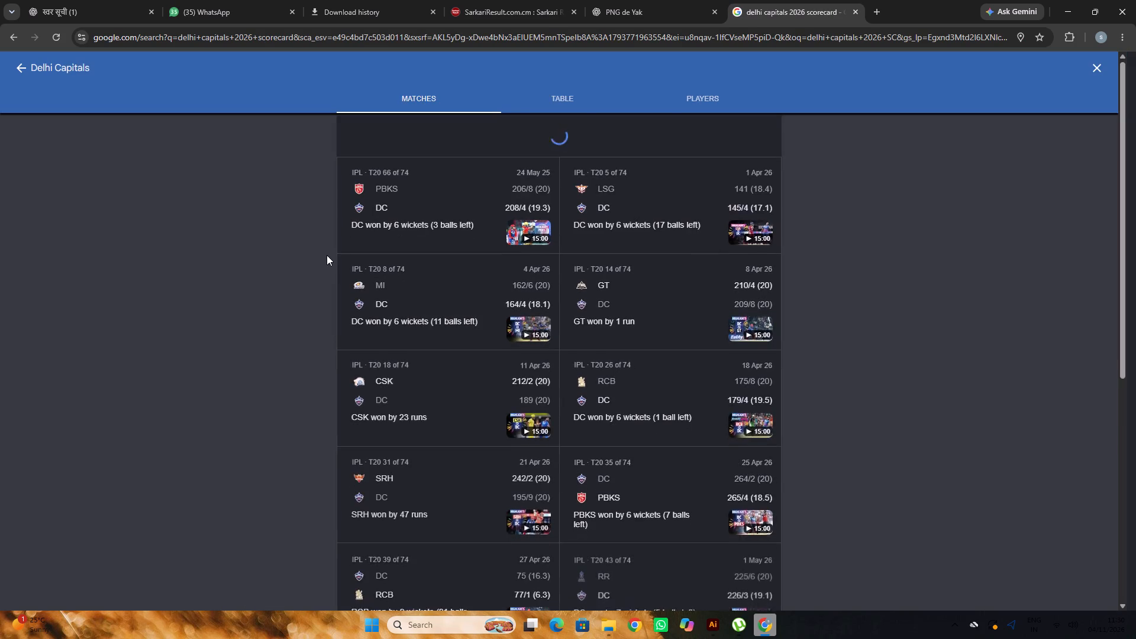
{"action": "scroll", "coordinate": [327, 255], "scroll_direction": "down", "scroll_amount": 13}
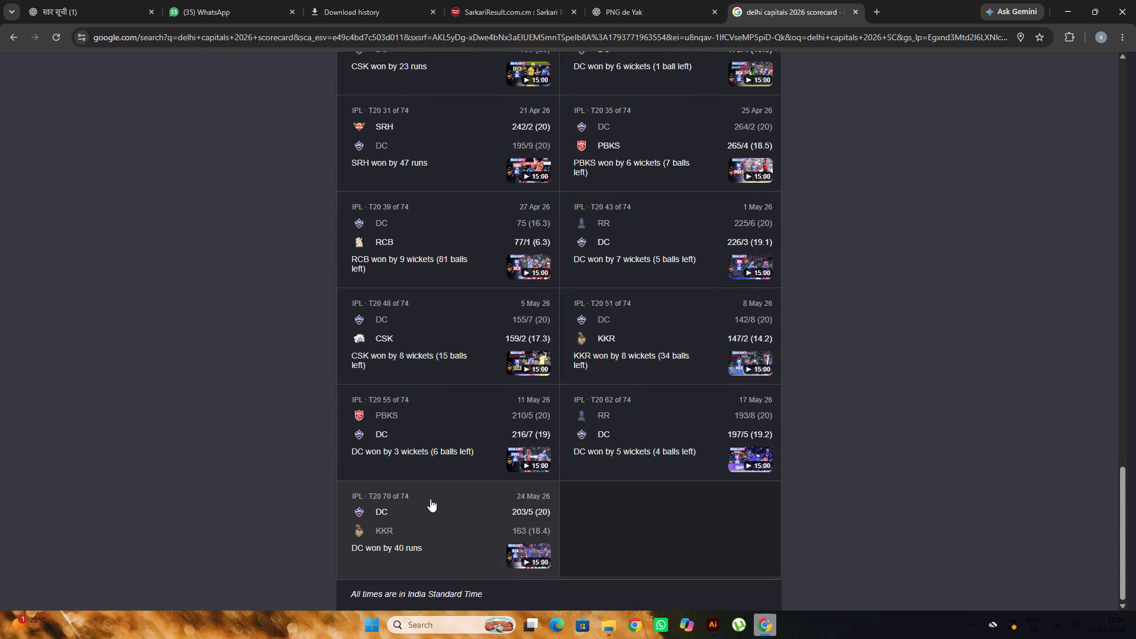
Open the 24 May 26 DC vs KKR match and examine its summary and the scorecards of both teams.
{"action": "left_click", "coordinate": [430, 499]}
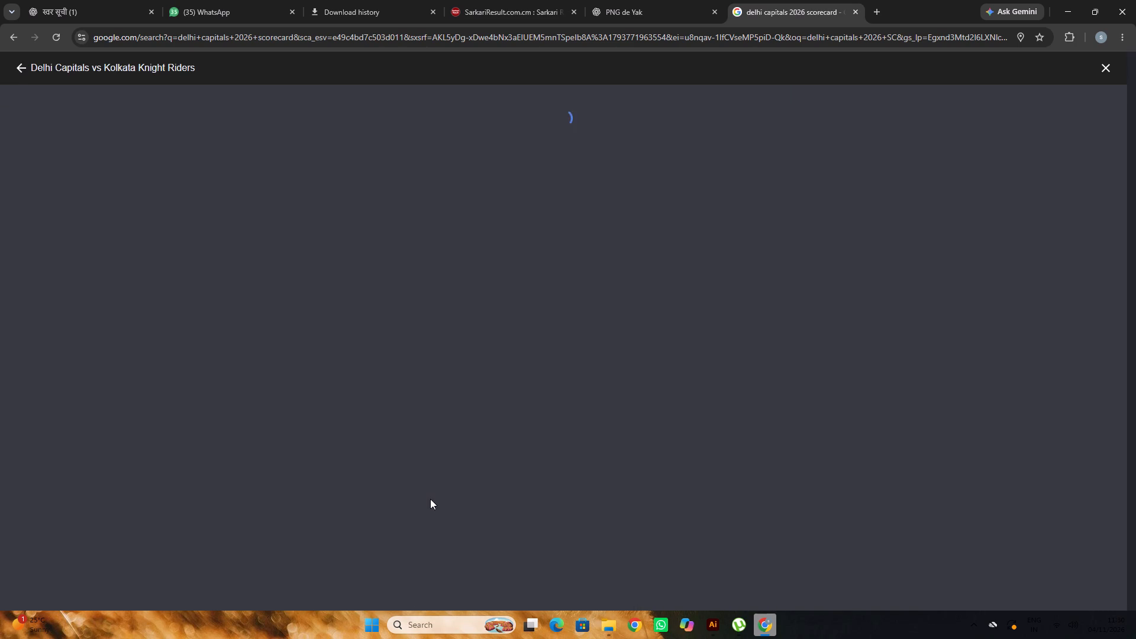
{"action": "scroll", "coordinate": [427, 205], "scroll_direction": "up", "scroll_amount": 1}
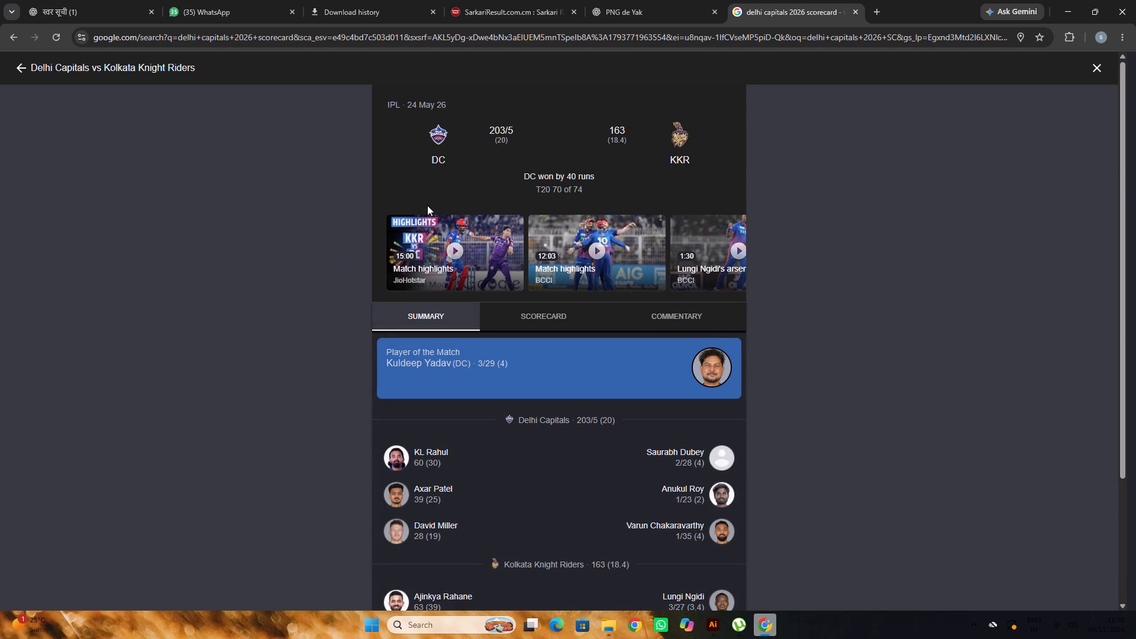
{"action": "scroll", "coordinate": [427, 205], "scroll_direction": "up", "scroll_amount": 3}
{"action": "scroll", "coordinate": [427, 205], "scroll_direction": "down", "scroll_amount": 4}
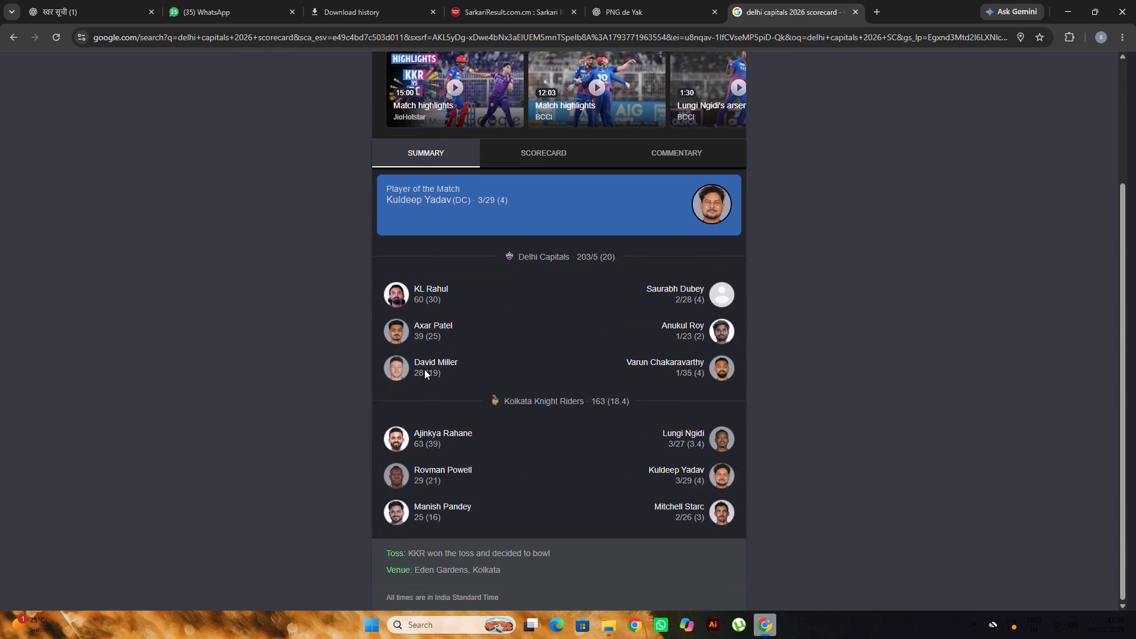
{"action": "scroll", "coordinate": [446, 373], "scroll_direction": "down", "scroll_amount": 2}
{"action": "scroll", "coordinate": [505, 356], "scroll_direction": "up", "scroll_amount": 4}
{"action": "left_click", "coordinate": [541, 315]}
{"action": "scroll", "coordinate": [325, 339], "scroll_direction": "down", "scroll_amount": 1}
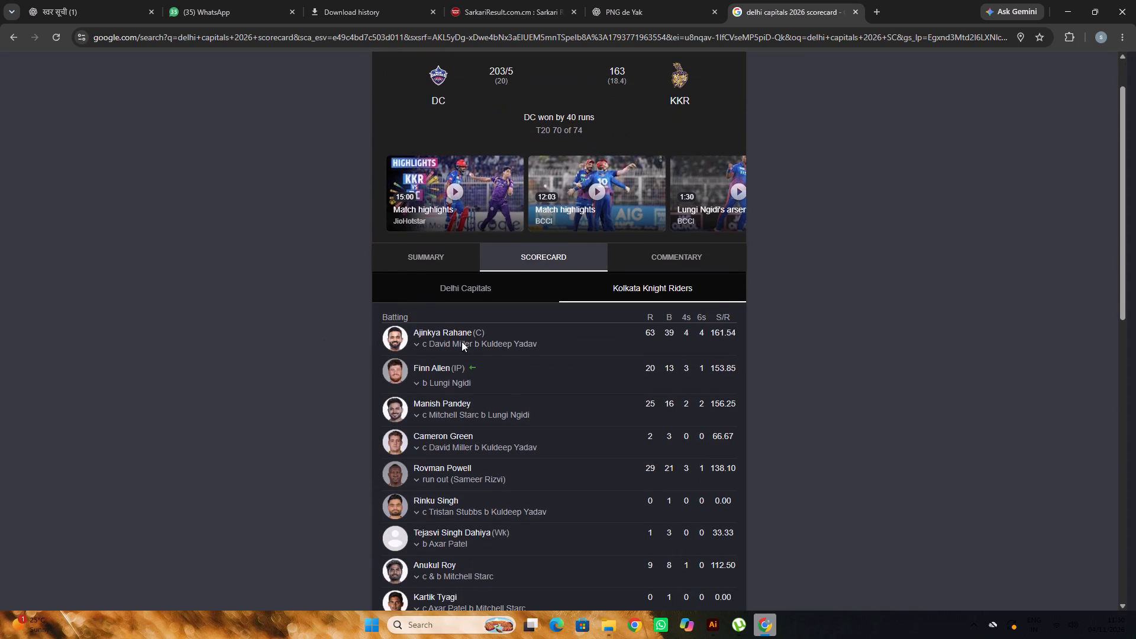
{"action": "left_click", "coordinate": [472, 287]}
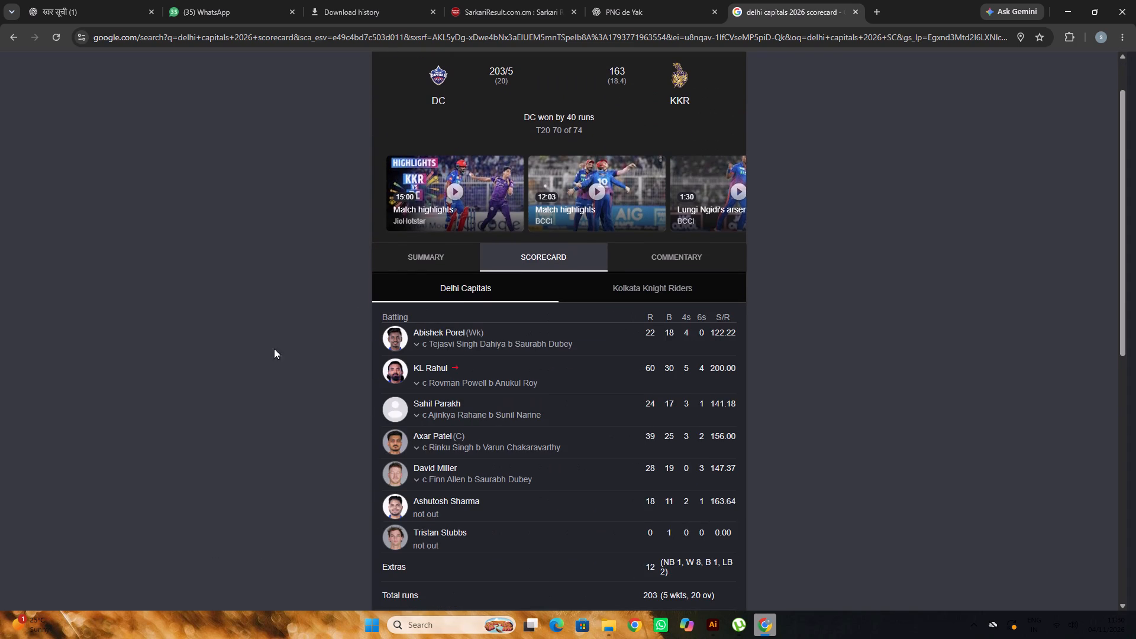
Return to the Delhi Capitals match list and look through the earlier seasons' and 2026 IPL results.
{"action": "left_click", "coordinate": [11, 38]}
{"action": "scroll", "coordinate": [370, 315], "scroll_direction": "up", "scroll_amount": 7}
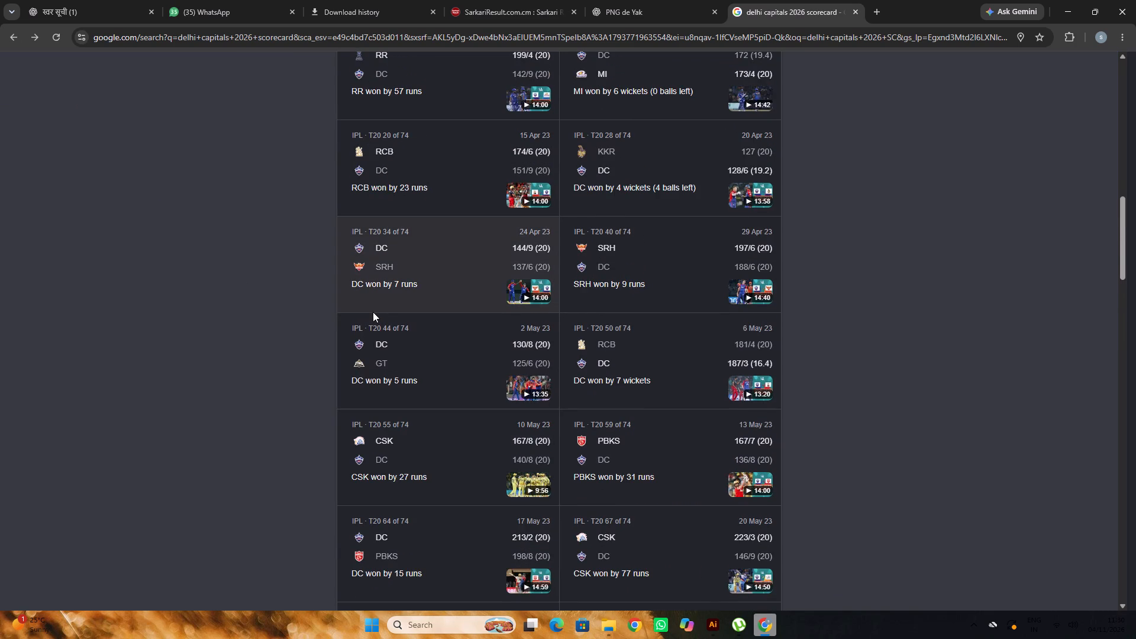
{"action": "scroll", "coordinate": [373, 312], "scroll_direction": "up", "scroll_amount": 10}
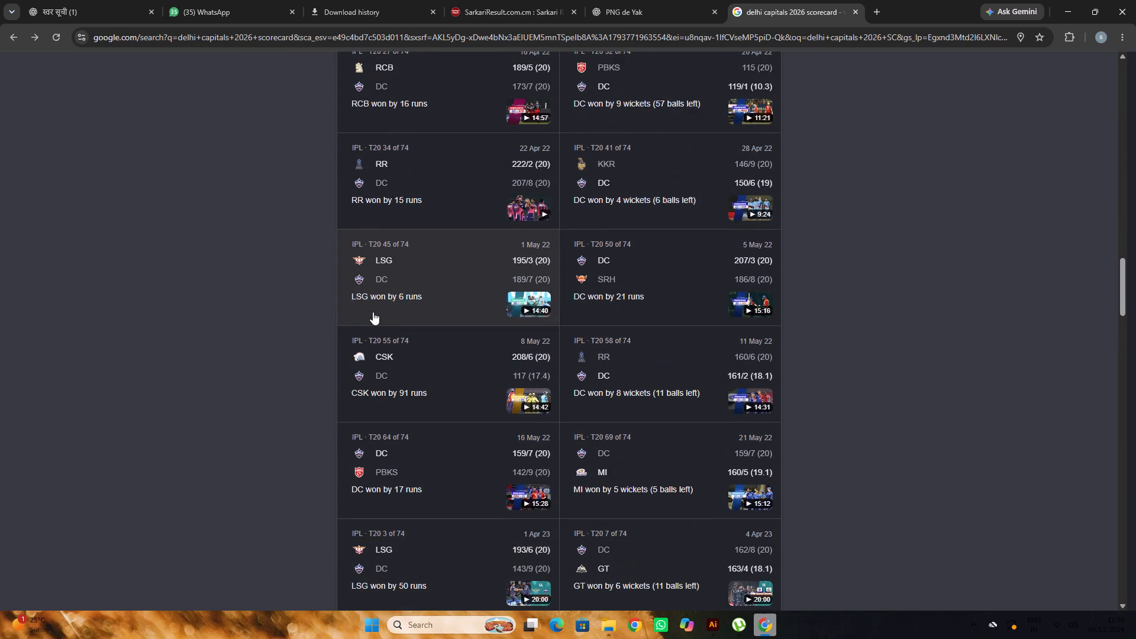
{"action": "scroll", "coordinate": [373, 312], "scroll_direction": "up", "scroll_amount": 6}
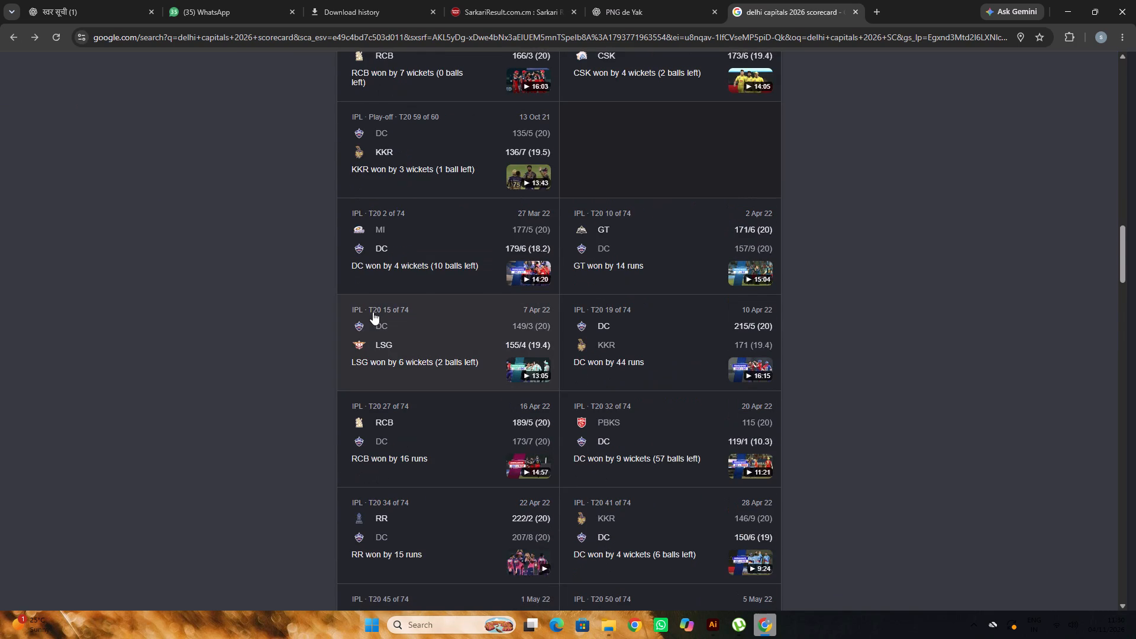
{"action": "scroll", "coordinate": [373, 312], "scroll_direction": "down", "scroll_amount": 20}
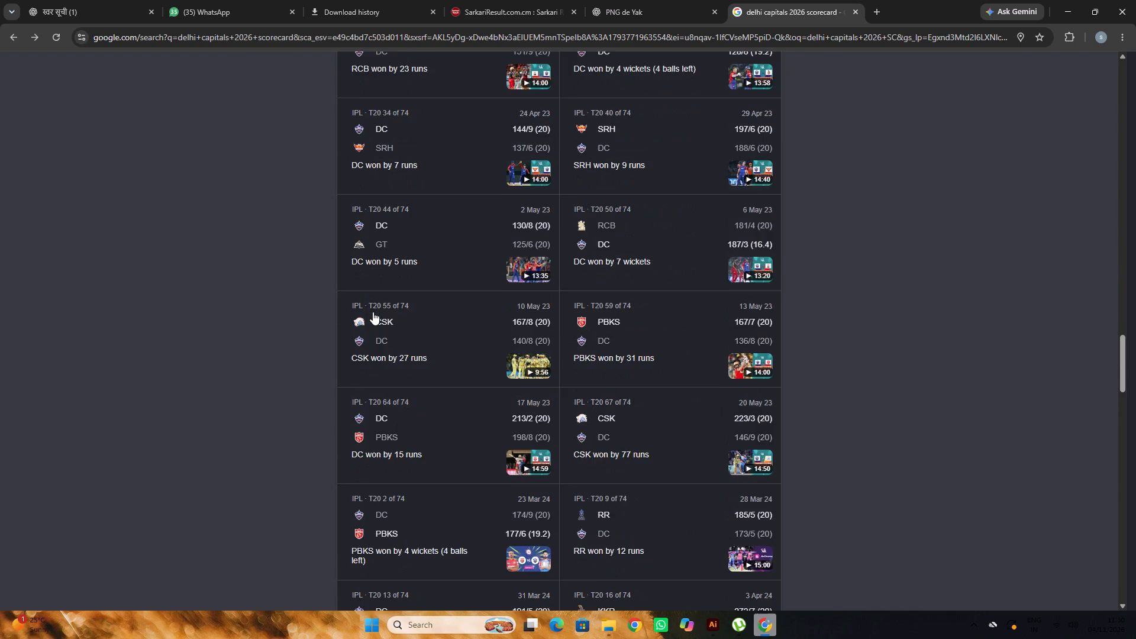
{"action": "scroll", "coordinate": [373, 312], "scroll_direction": "down", "scroll_amount": 12}
{"action": "scroll", "coordinate": [373, 312], "scroll_direction": "down", "scroll_amount": 10}
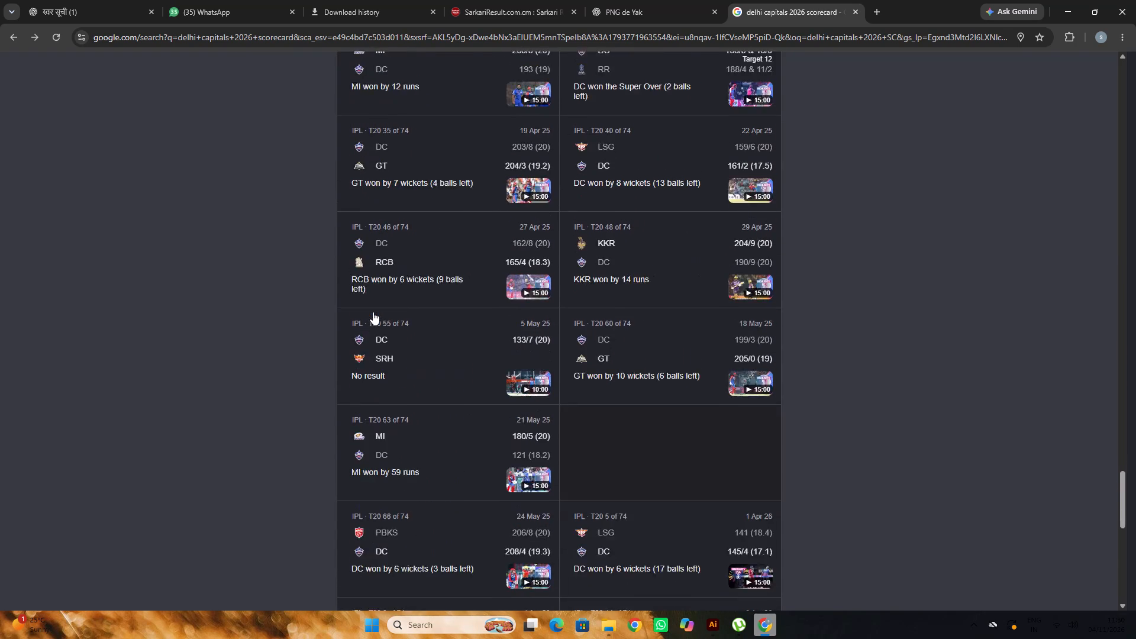
{"action": "scroll", "coordinate": [373, 312], "scroll_direction": "down", "scroll_amount": 14}
{"action": "scroll", "coordinate": [373, 312], "scroll_direction": "up", "scroll_amount": 4}
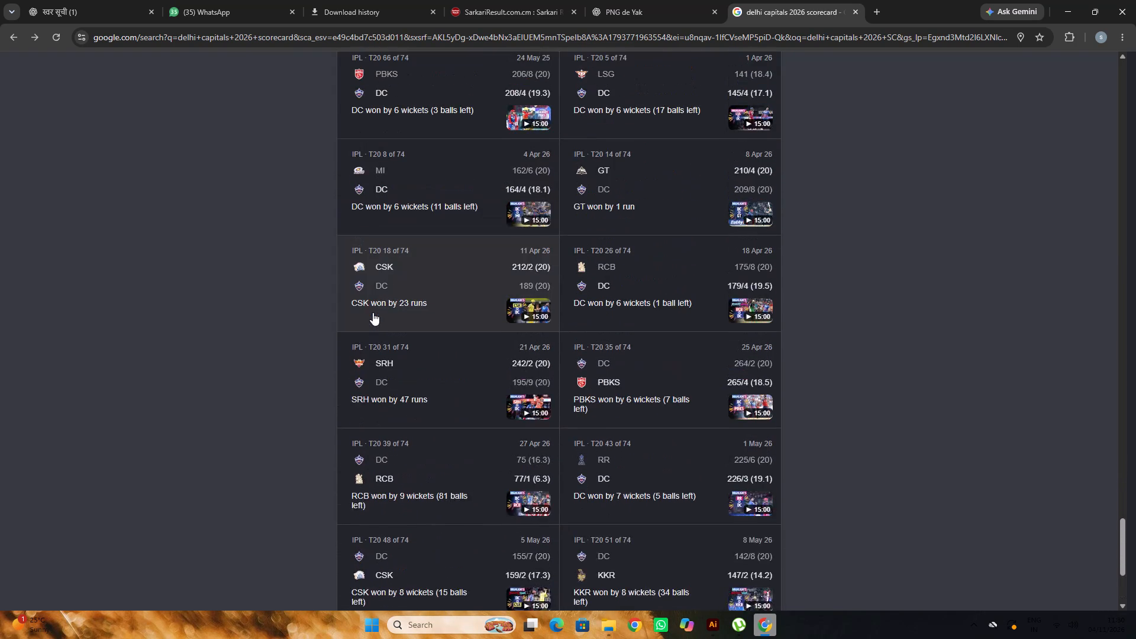
{"action": "scroll", "coordinate": [373, 312], "scroll_direction": "up", "scroll_amount": 4}
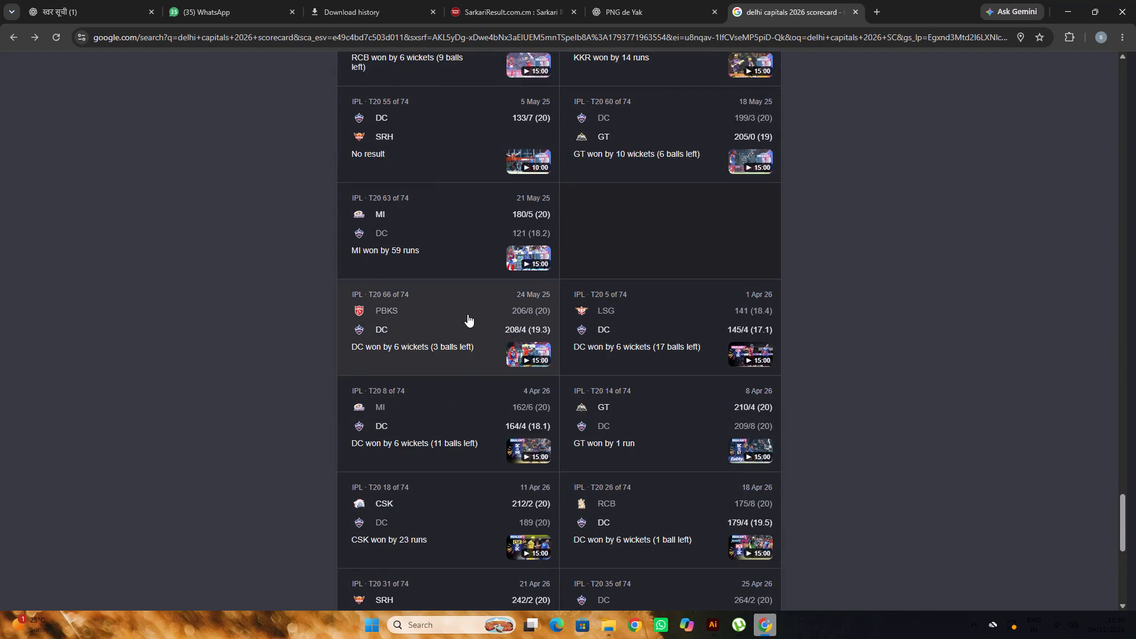
Open the 1 Apr 26 LSG vs DC match and examine its summary and the Delhi Capitals scorecard.
{"action": "left_click", "coordinate": [599, 310]}
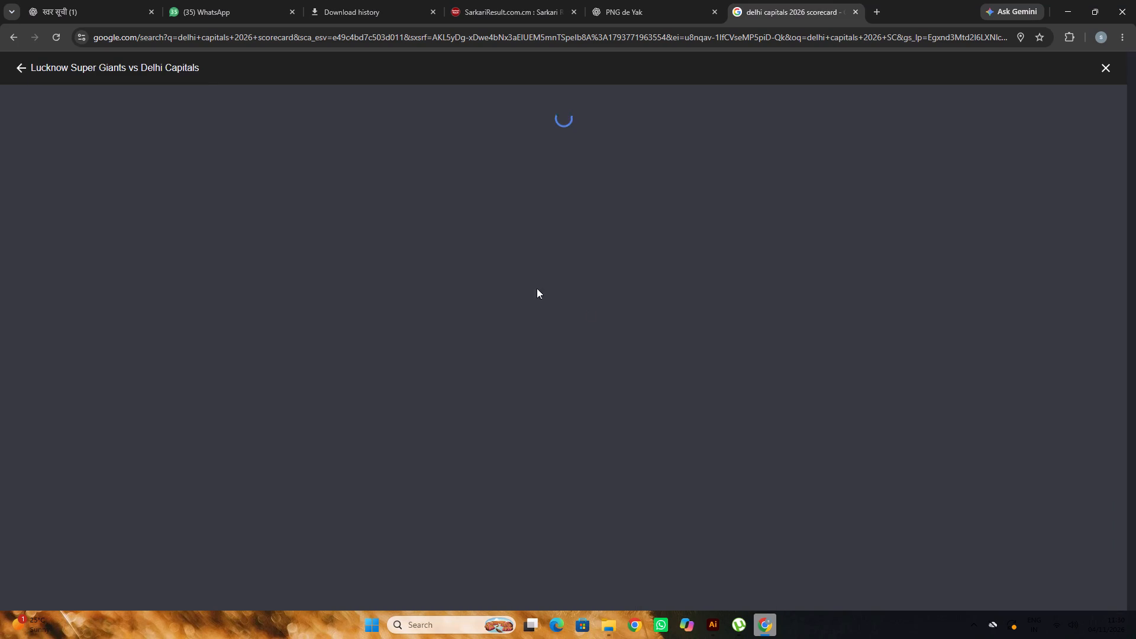
{"action": "scroll", "coordinate": [390, 257], "scroll_direction": "down", "scroll_amount": 3}
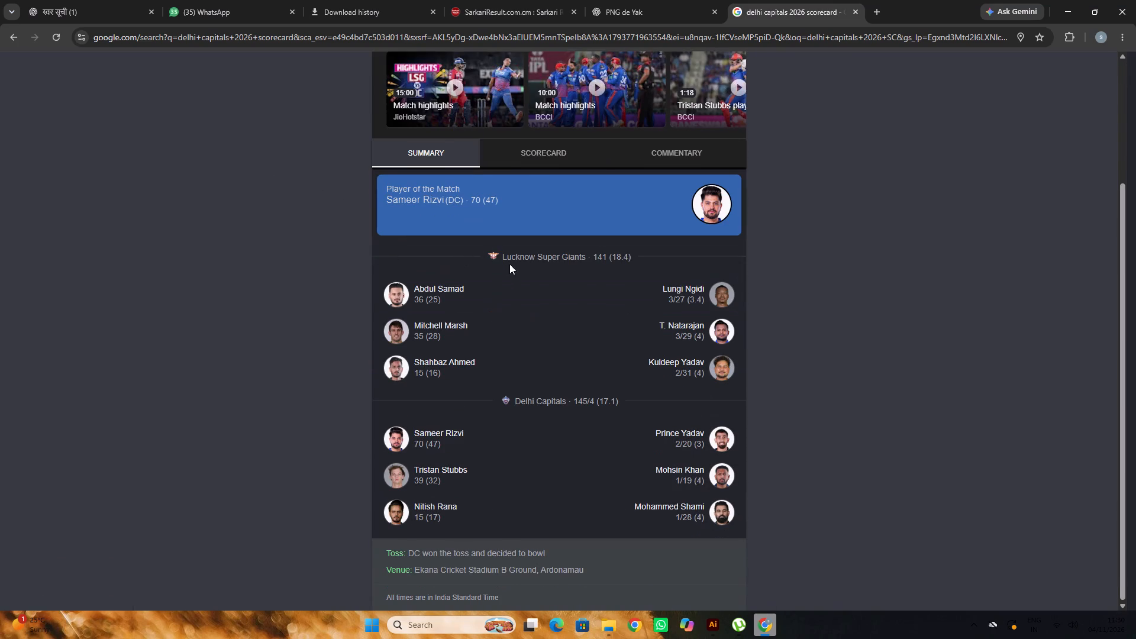
{"action": "left_click", "coordinate": [532, 154]}
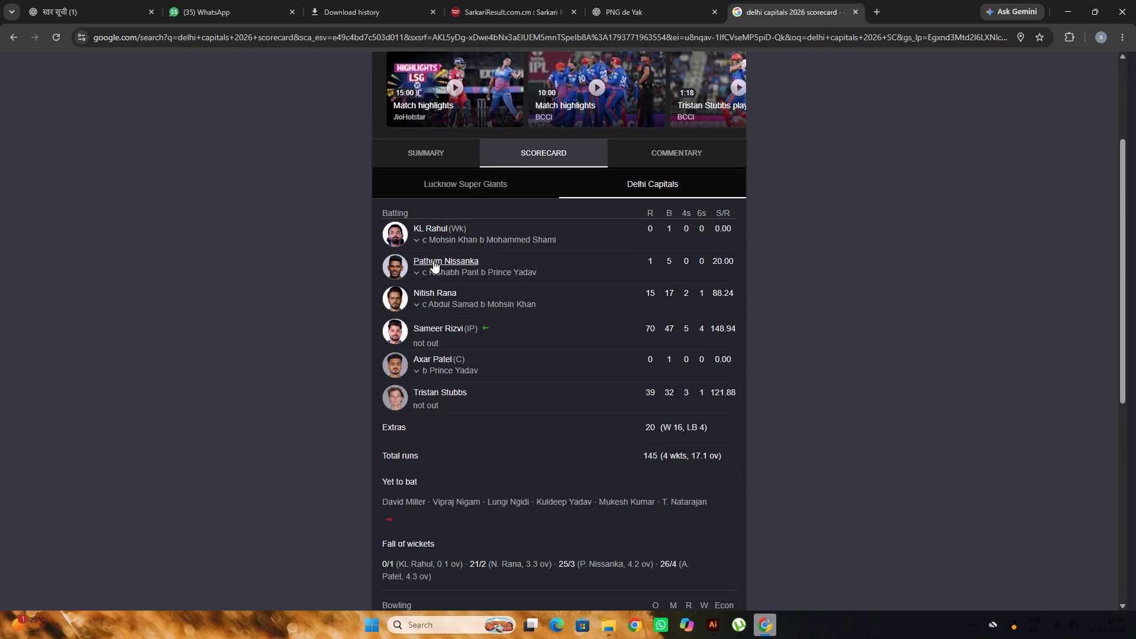
Close the Delhi Capitals search page and switch back to the Capsule 37.pdf worksheet in Illustrator.
{"action": "left_click", "coordinate": [853, 11]}
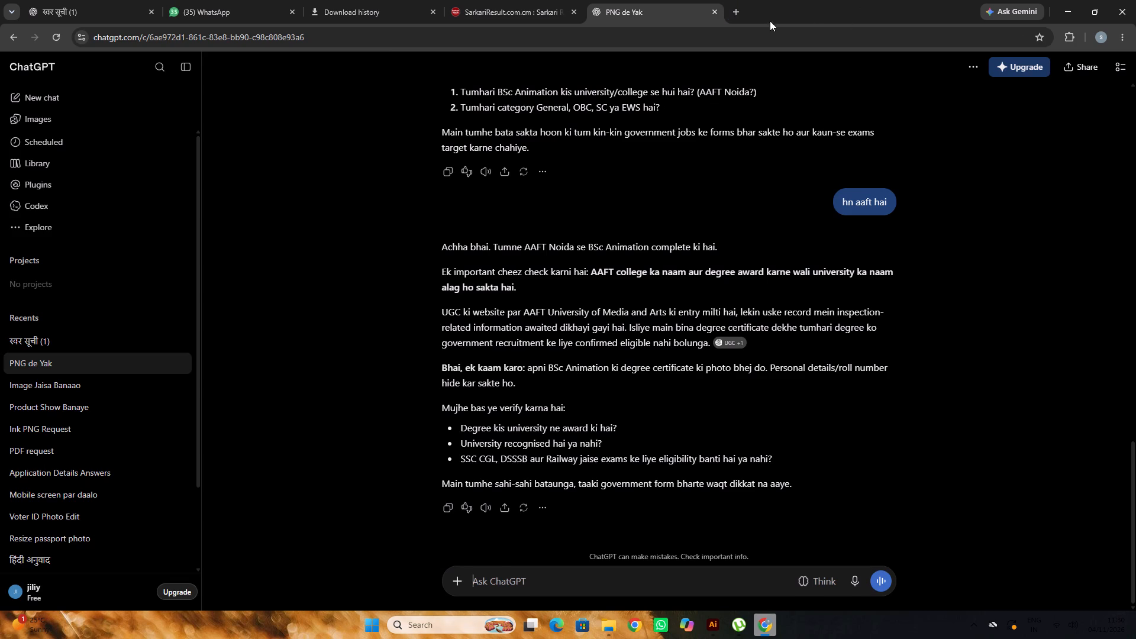
{"action": "left_click", "coordinate": [734, 7]}
{"action": "left_click", "coordinate": [1064, 0]}
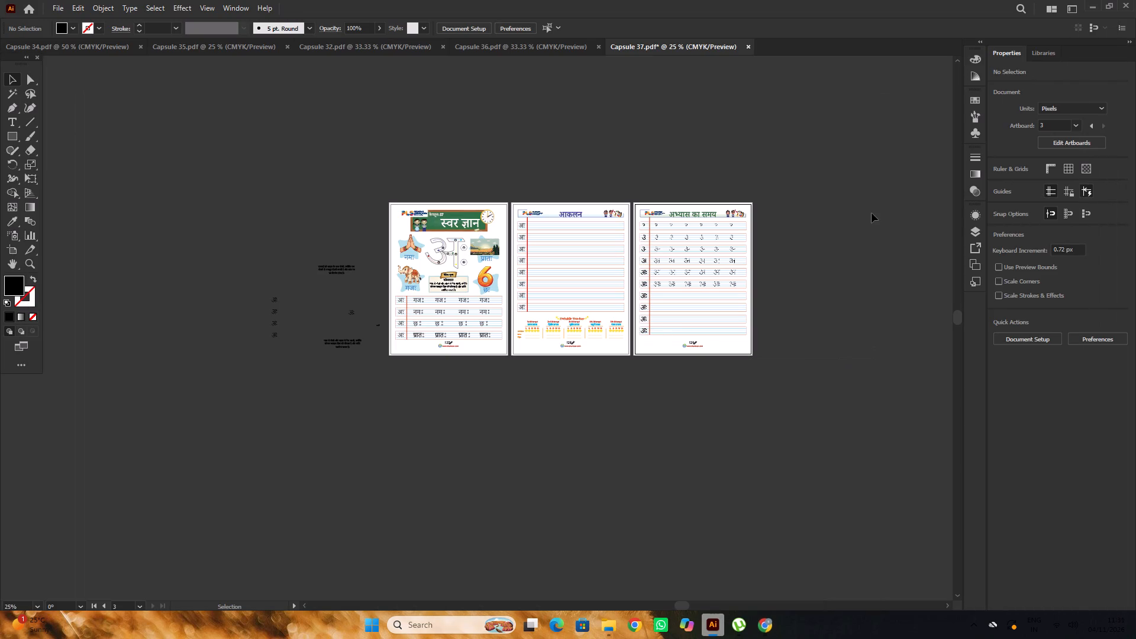
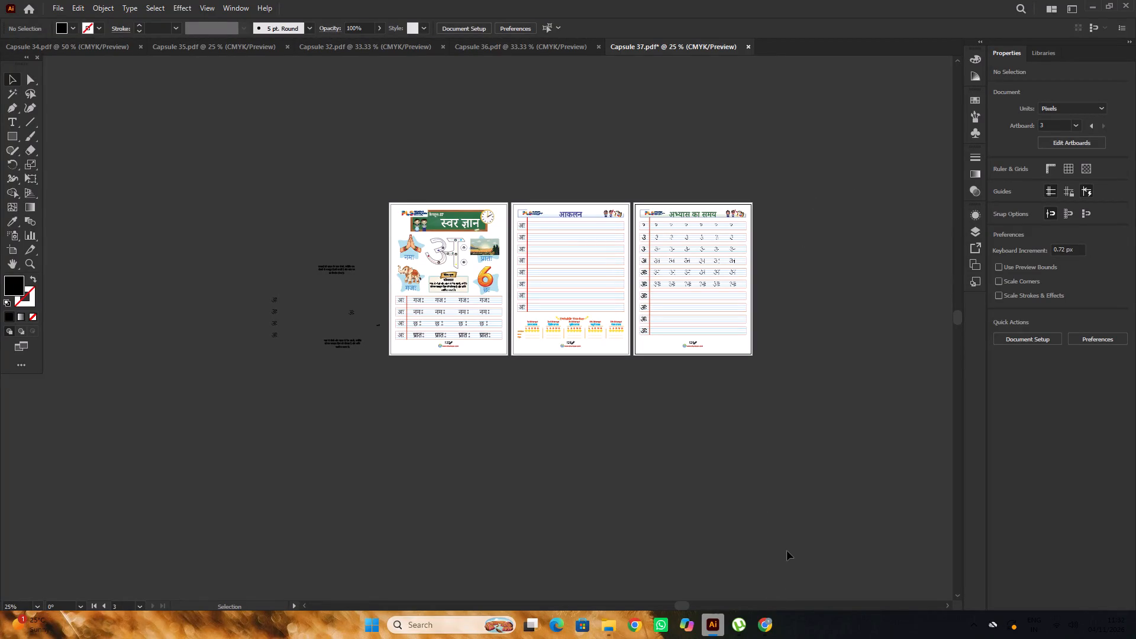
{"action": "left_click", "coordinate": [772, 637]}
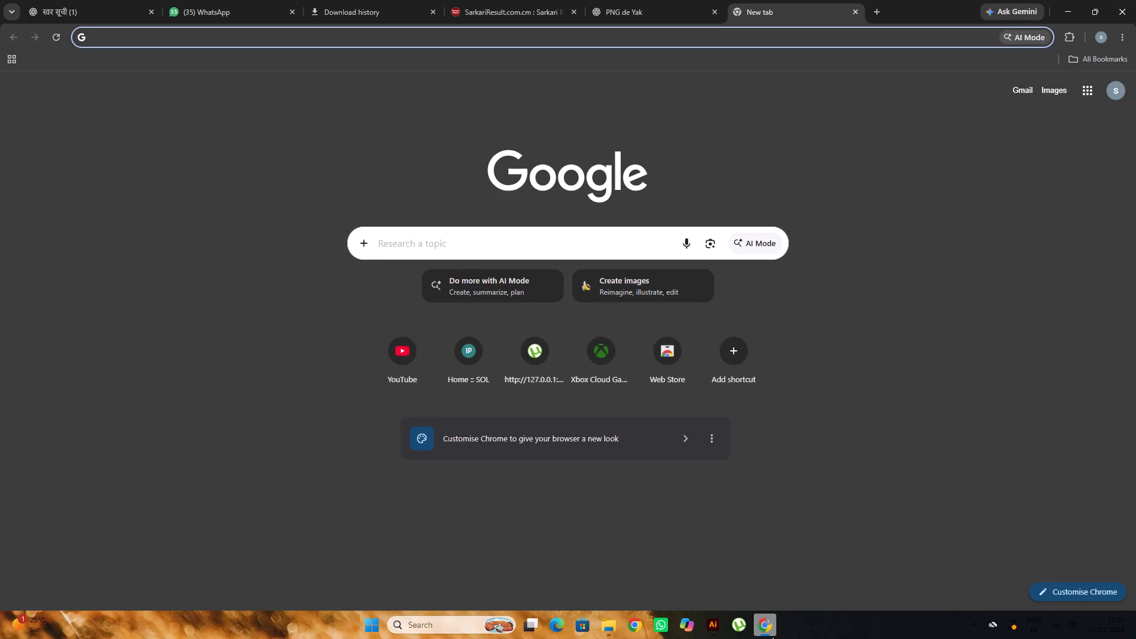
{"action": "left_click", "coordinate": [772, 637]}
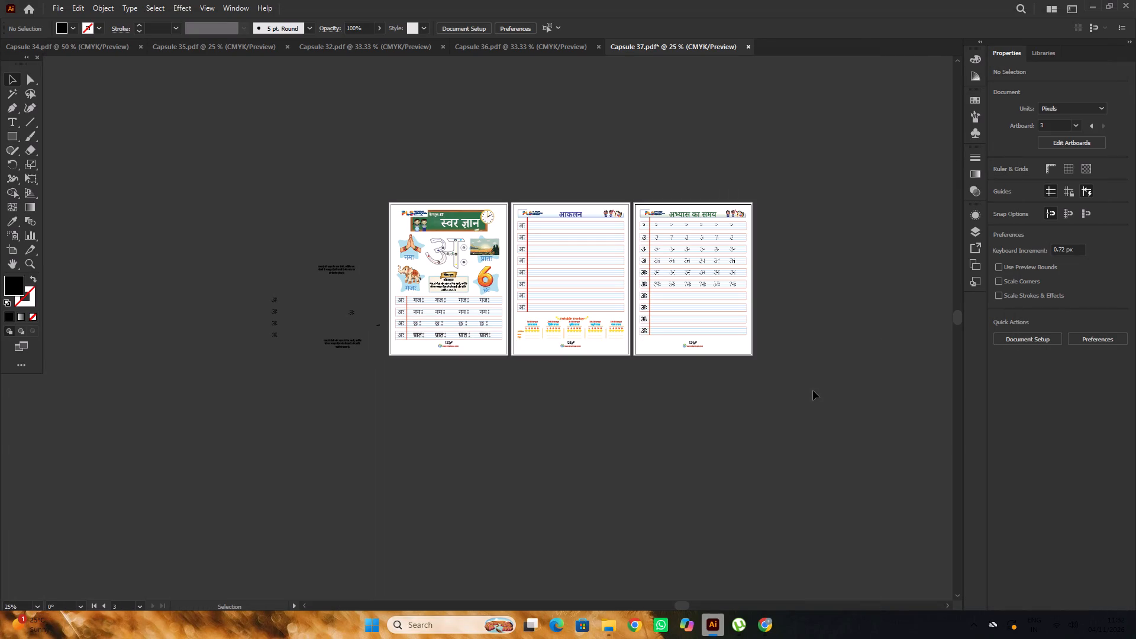
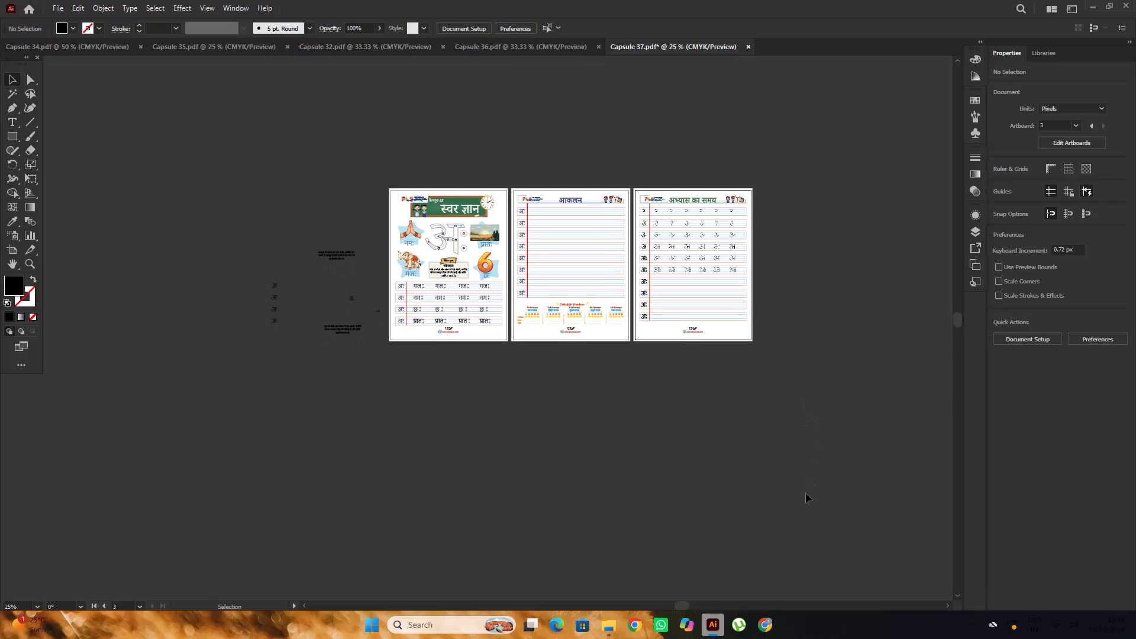
Switch to Chrome, read the NZ vs IND match page on Cricbuzz, and close that page.
{"action": "left_click", "coordinate": [760, 615]}
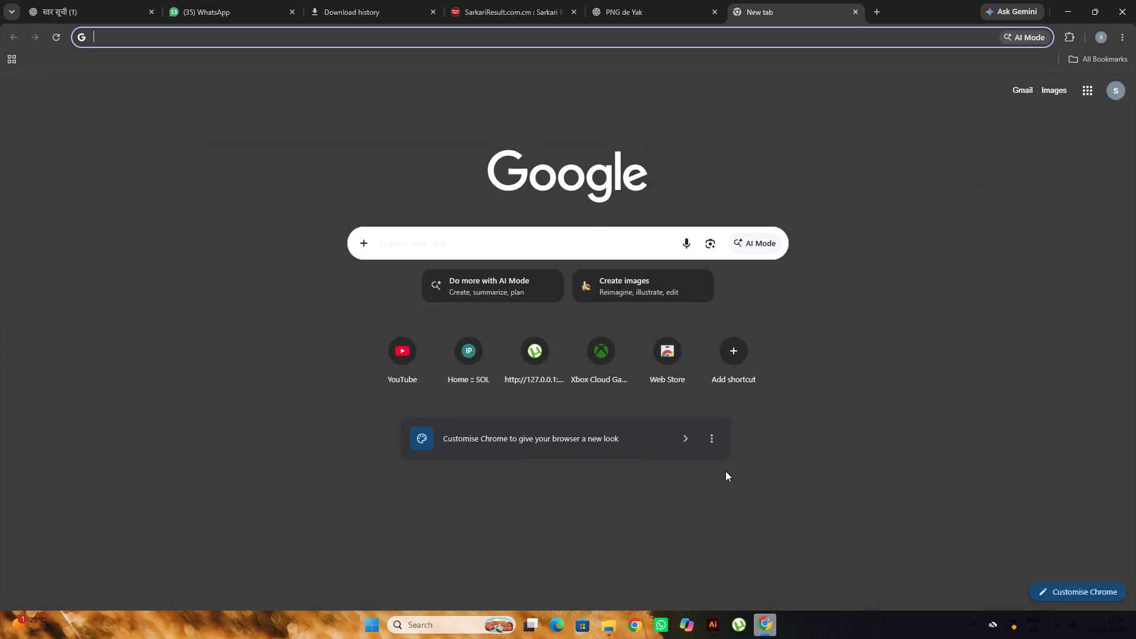
{"action": "left_click", "coordinate": [514, 250]}
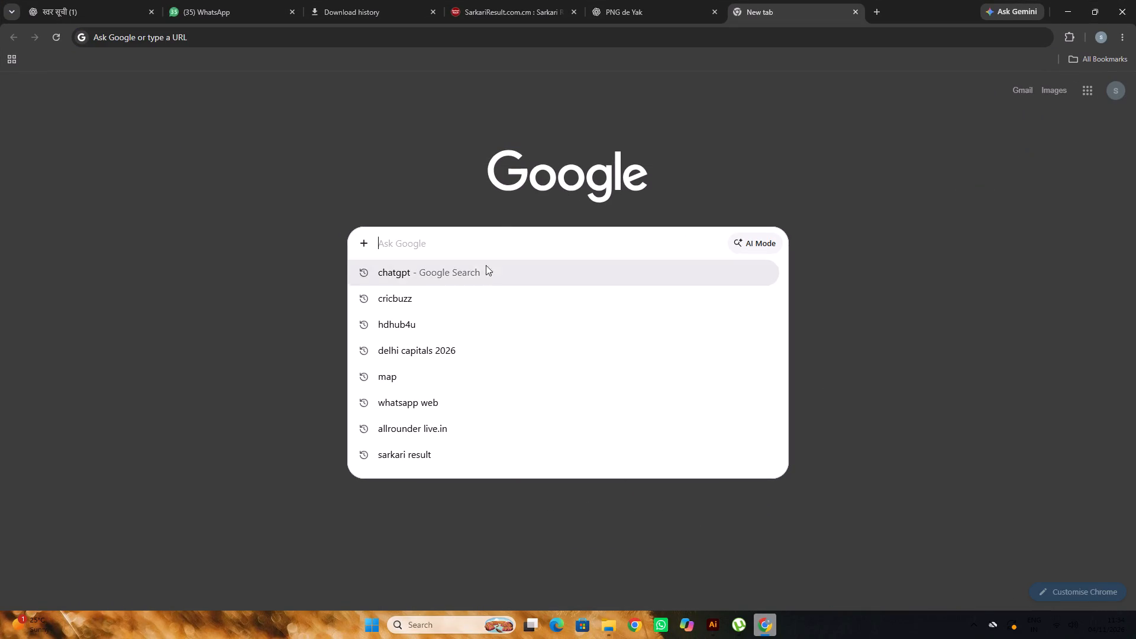
{"action": "left_click", "coordinate": [455, 302]}
{"action": "left_click", "coordinate": [277, 177]}
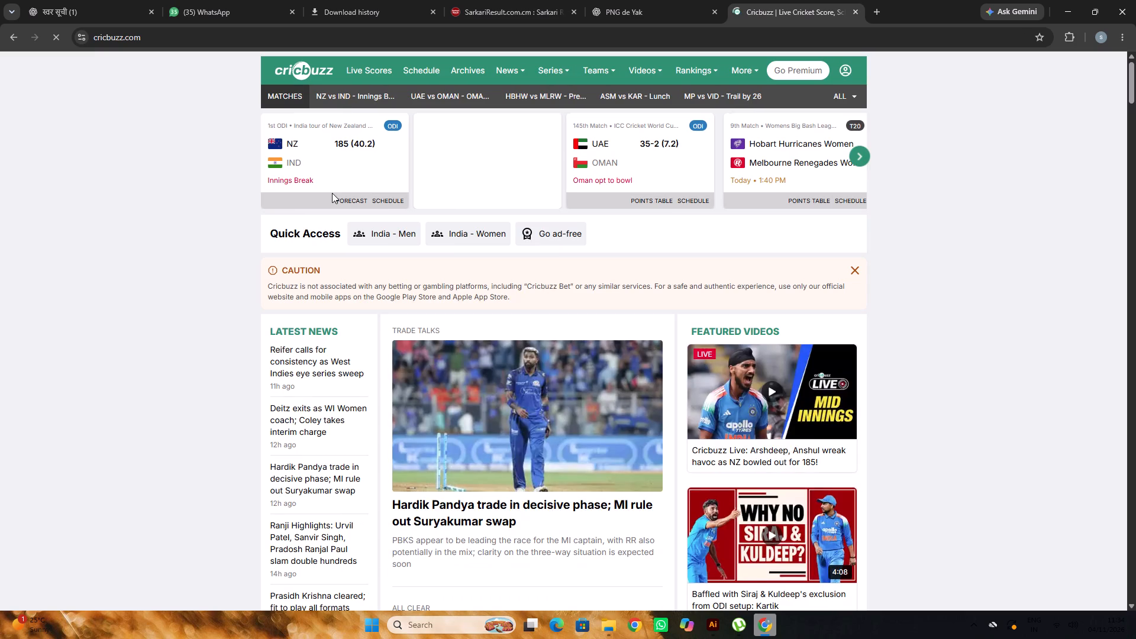
{"action": "left_click", "coordinate": [348, 159]}
{"action": "scroll", "coordinate": [282, 199], "scroll_direction": "down", "scroll_amount": 4}
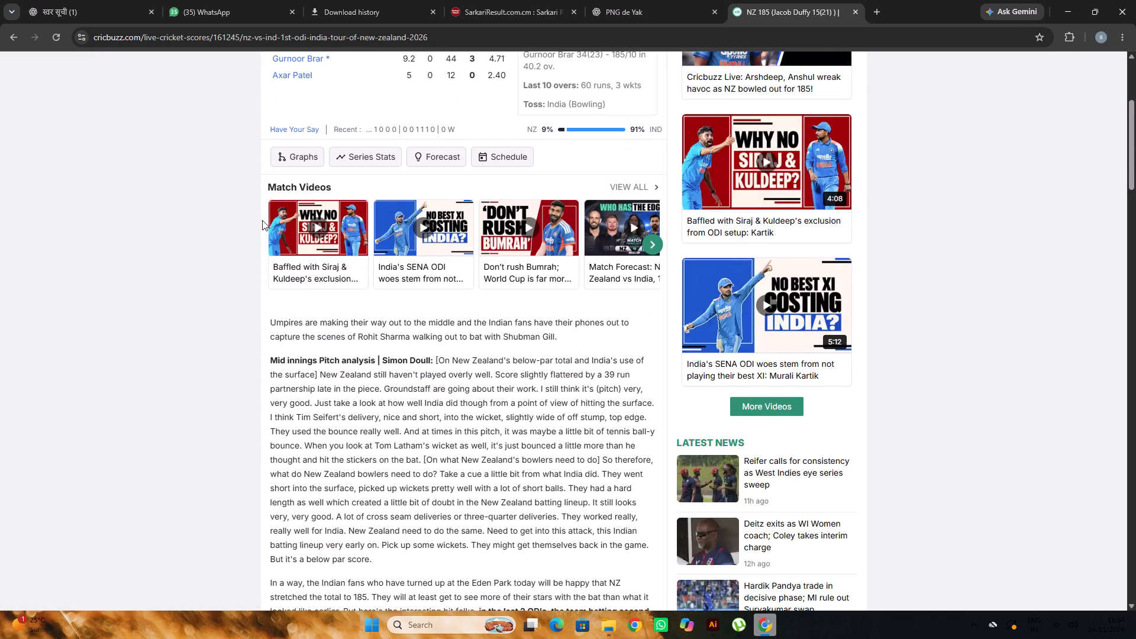
{"action": "left_click", "coordinate": [877, 11]}
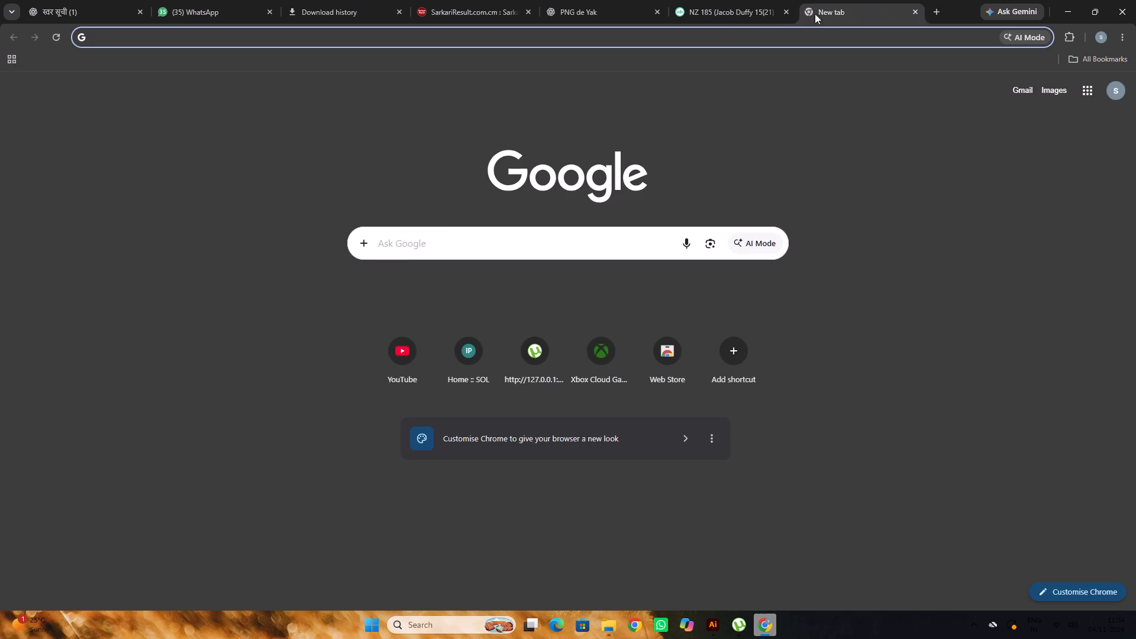
{"action": "left_click", "coordinate": [776, 9]}
{"action": "left_click", "coordinate": [786, 12]}
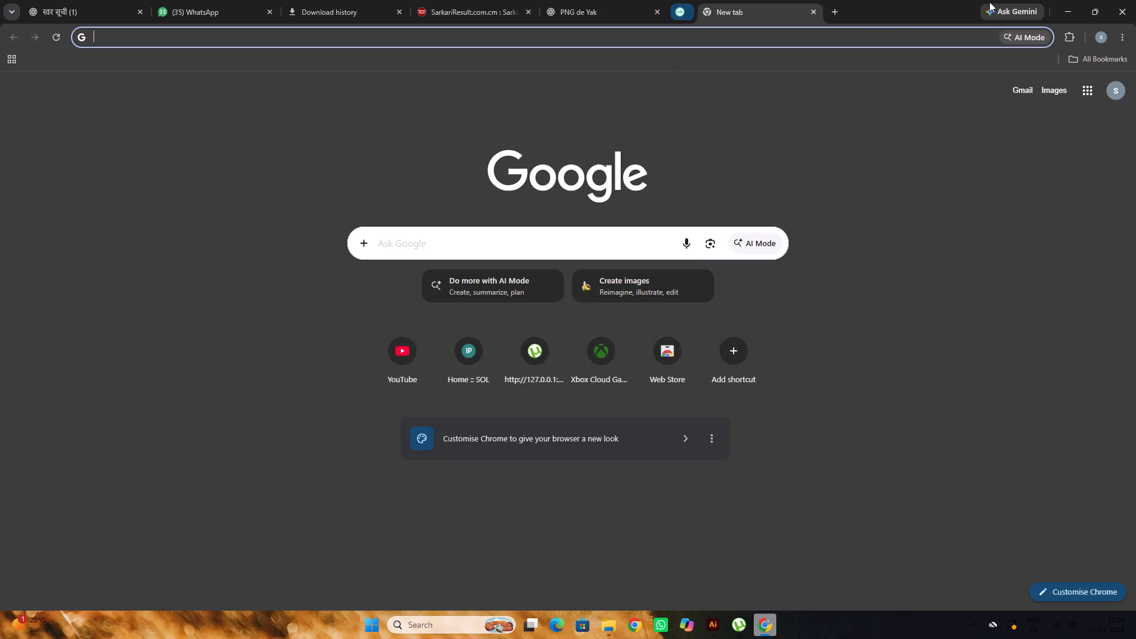
{"action": "left_click", "coordinate": [1064, 7]}
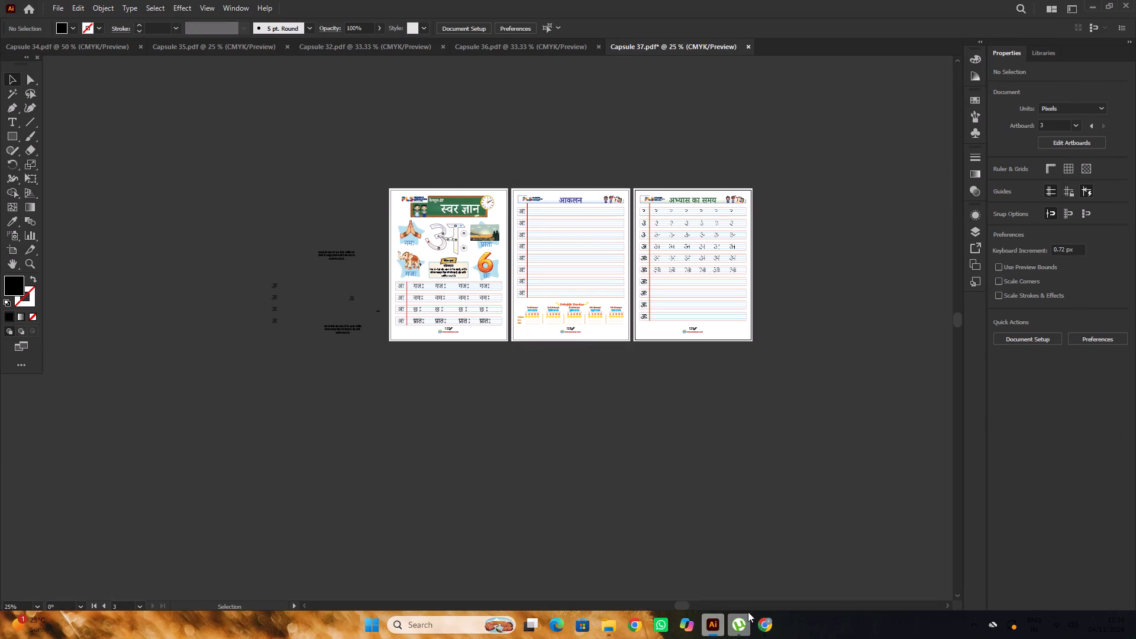
Search Google for allrounder live.in in Chrome and watch the site's India vs New Zealand live stream in a small window over the artwork.
{"action": "left_click", "coordinate": [759, 624]}
{"action": "left_click", "coordinate": [609, 245]}
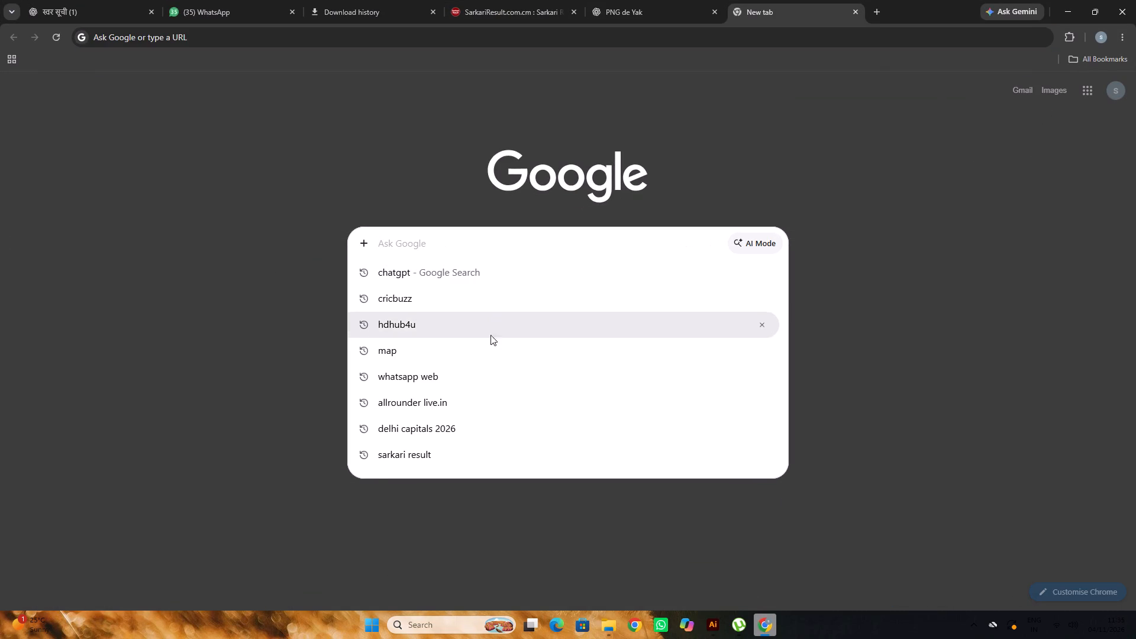
{"action": "left_click", "coordinate": [489, 397]}
{"action": "left_click", "coordinate": [347, 183]}
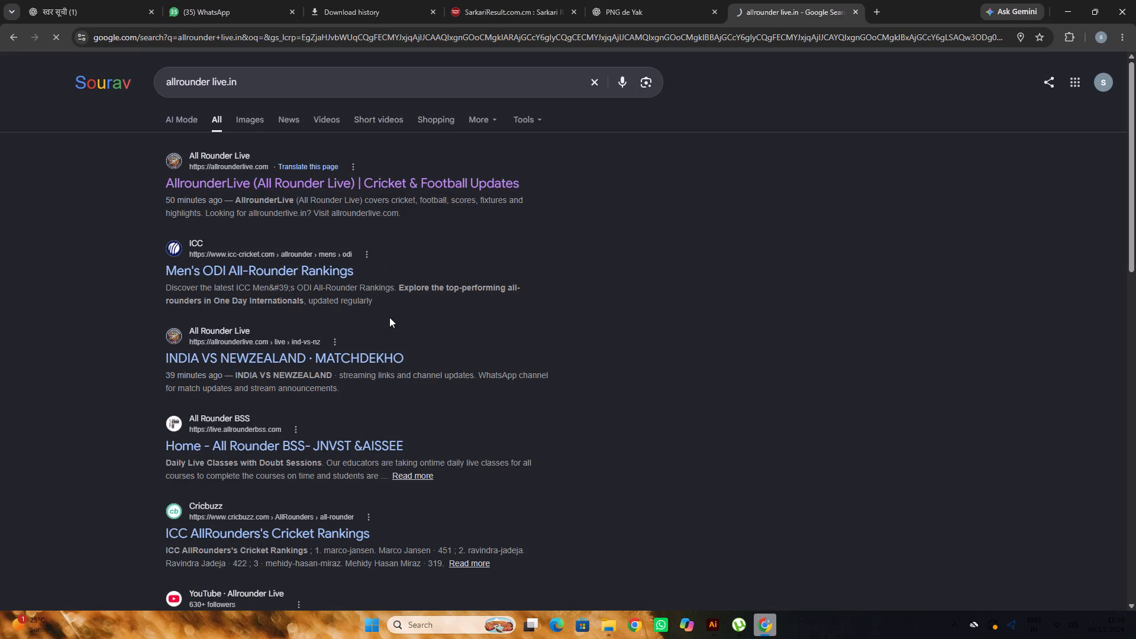
{"action": "left_click", "coordinate": [1093, 5]}
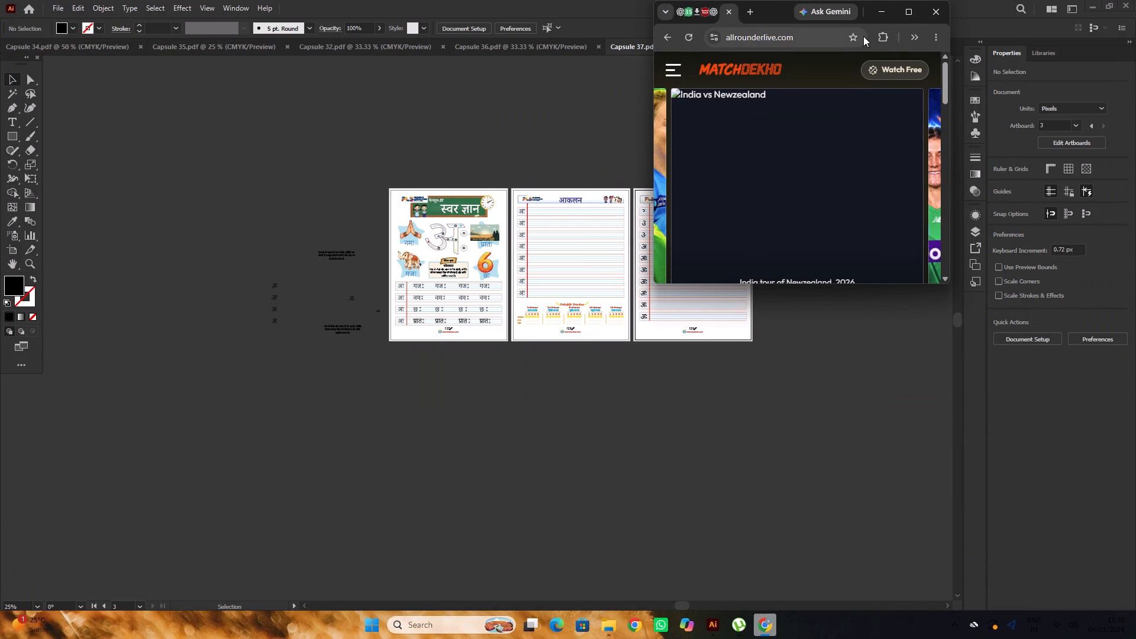
{"action": "left_click_drag", "start_coordinate": [773, 10], "coordinate": [934, 185]}
{"action": "scroll", "coordinate": [984, 322], "scroll_direction": "down", "scroll_amount": 3}
{"action": "left_click", "coordinate": [969, 366]}
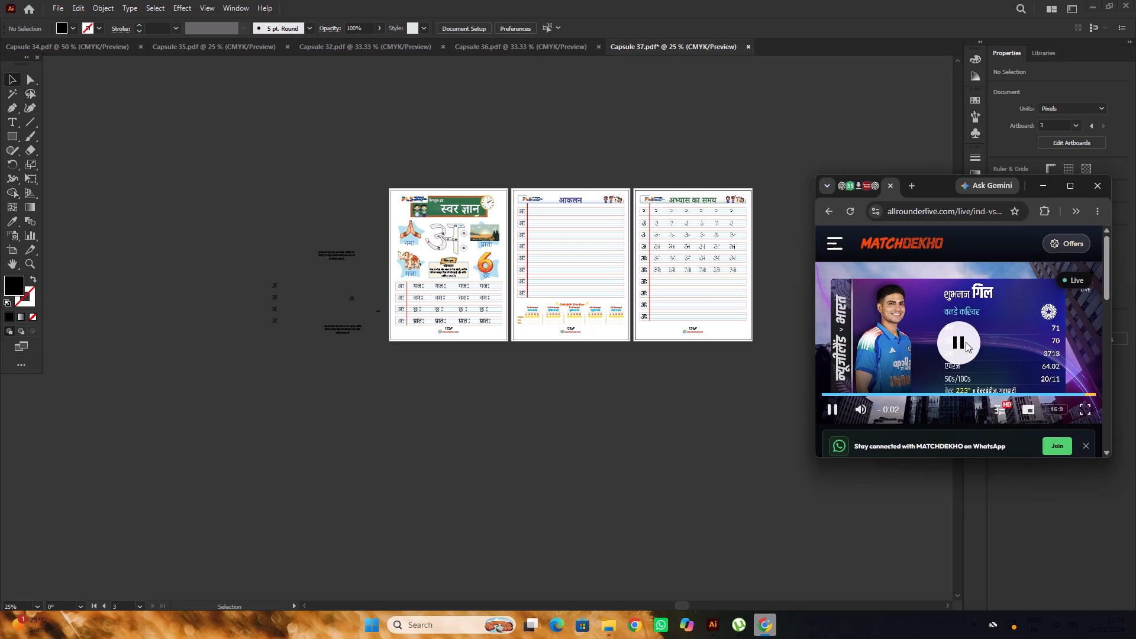
{"action": "left_click_drag", "start_coordinate": [927, 182], "coordinate": [949, 263]}
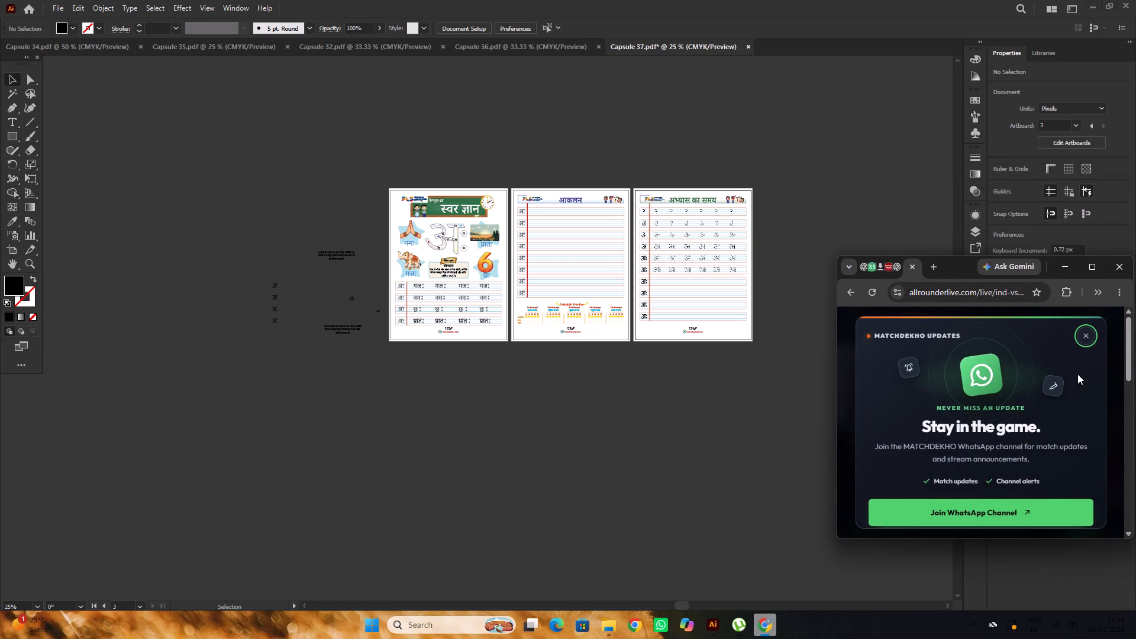
{"action": "left_click", "coordinate": [1088, 334]}
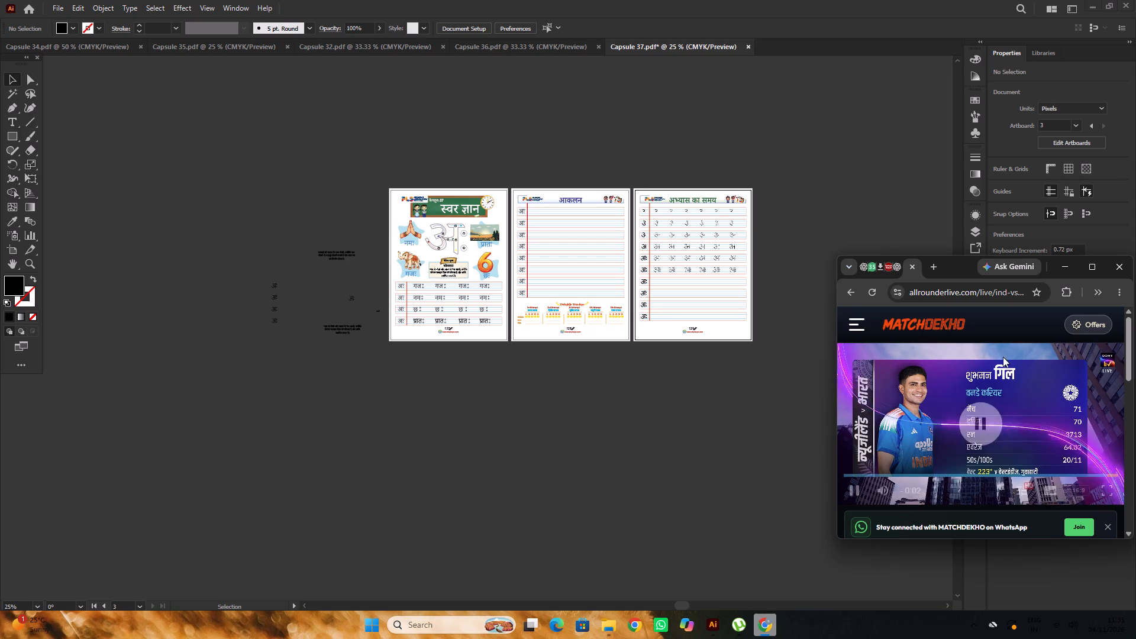
{"action": "left_click_drag", "start_coordinate": [956, 266], "coordinate": [955, 285]}
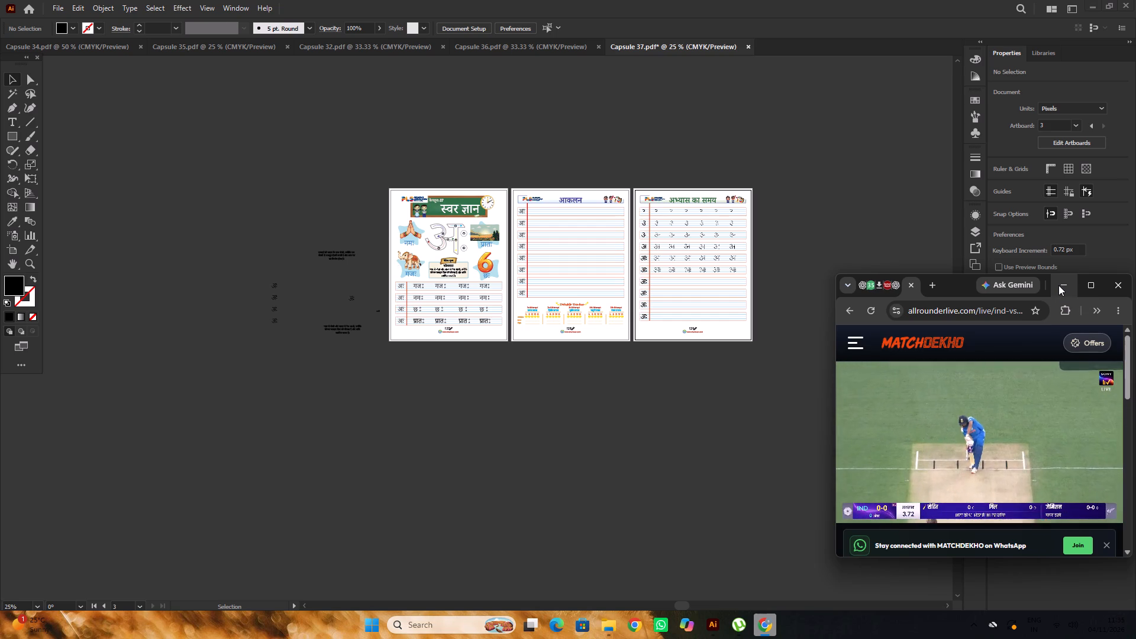
{"action": "left_click", "coordinate": [1058, 285]}
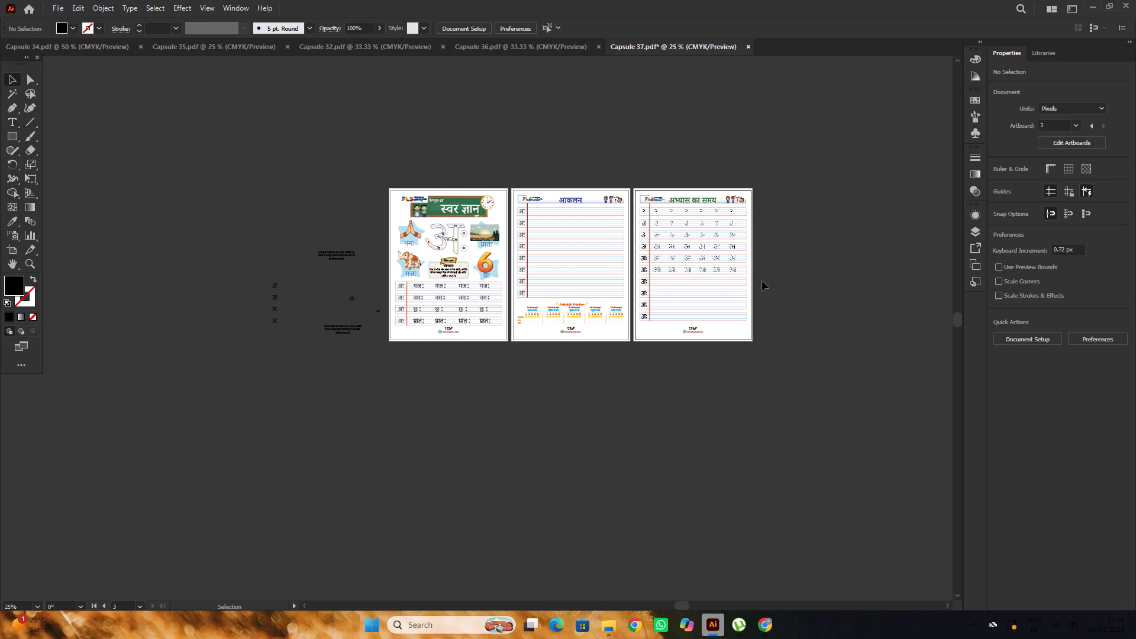
{"action": "scroll", "coordinate": [762, 281], "scroll_direction": "up", "scroll_amount": 3}
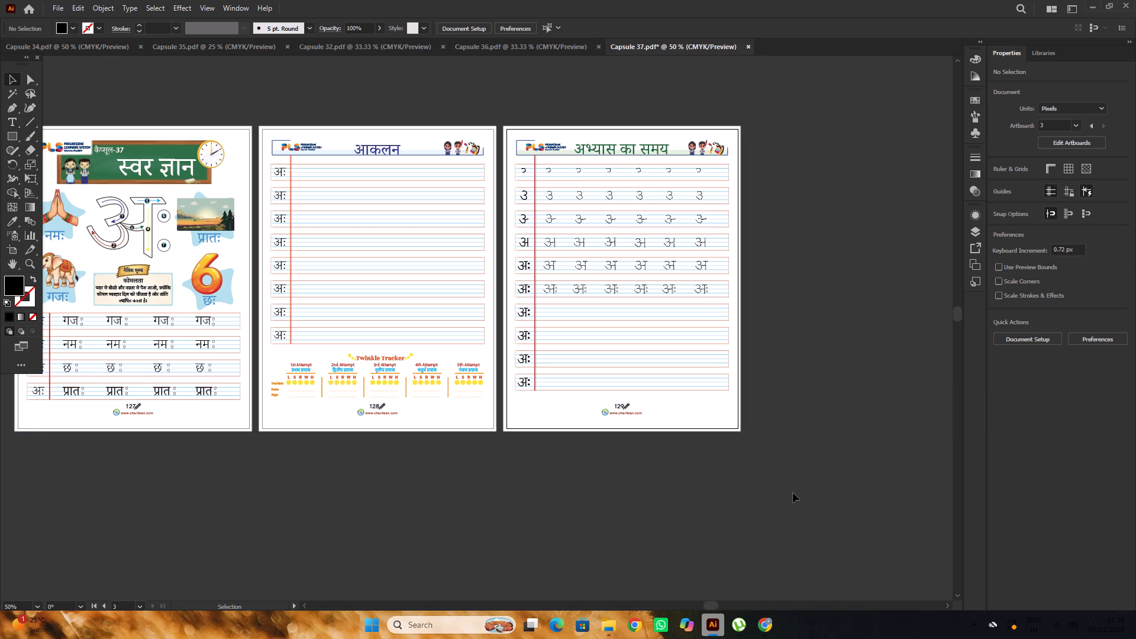
{"action": "left_click", "coordinate": [764, 631]}
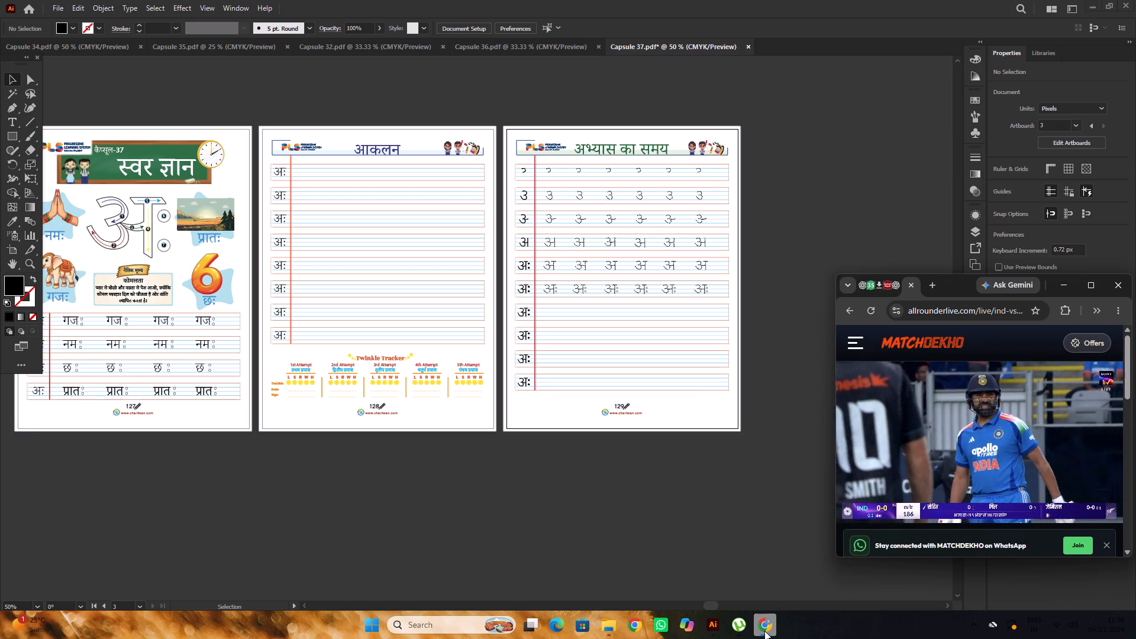
{"action": "left_click", "coordinate": [764, 631]}
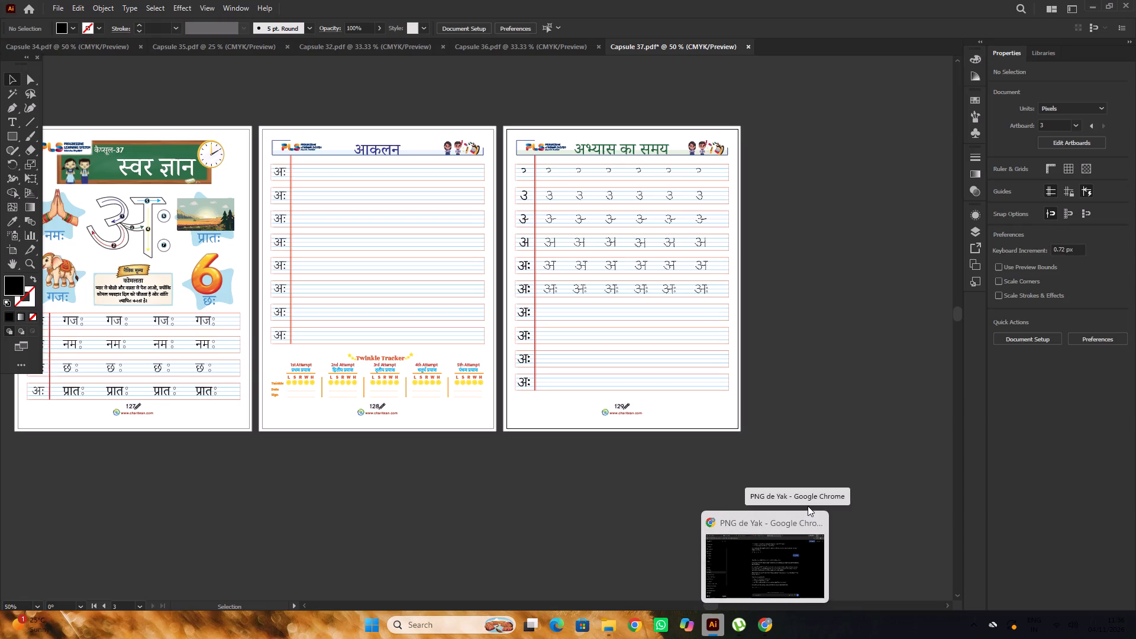
{"action": "left_click", "coordinate": [799, 350]}
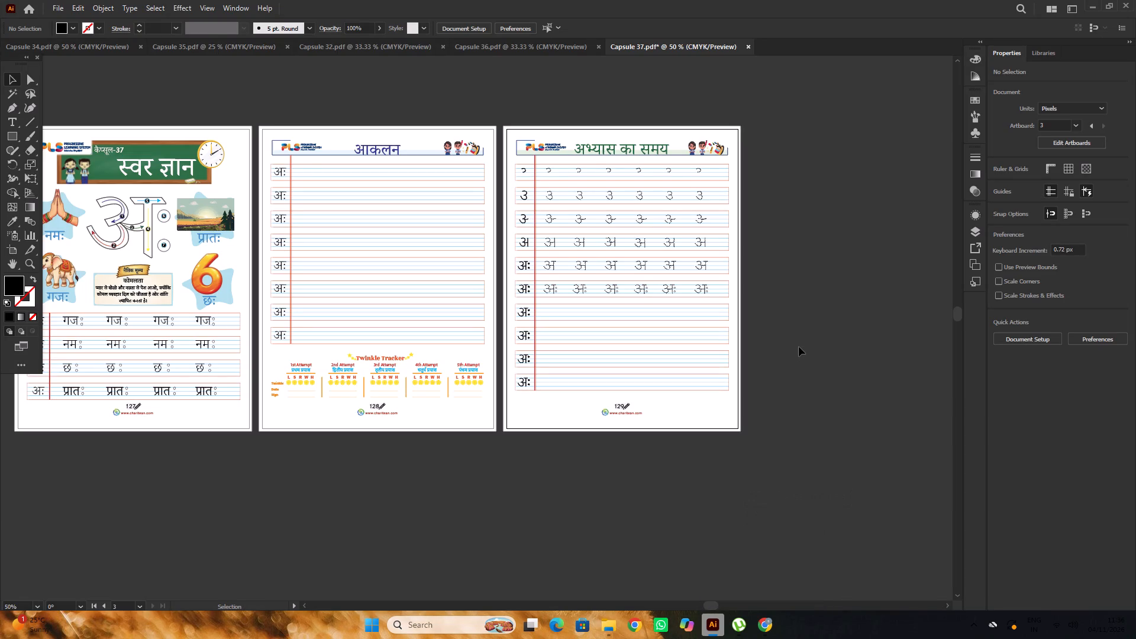
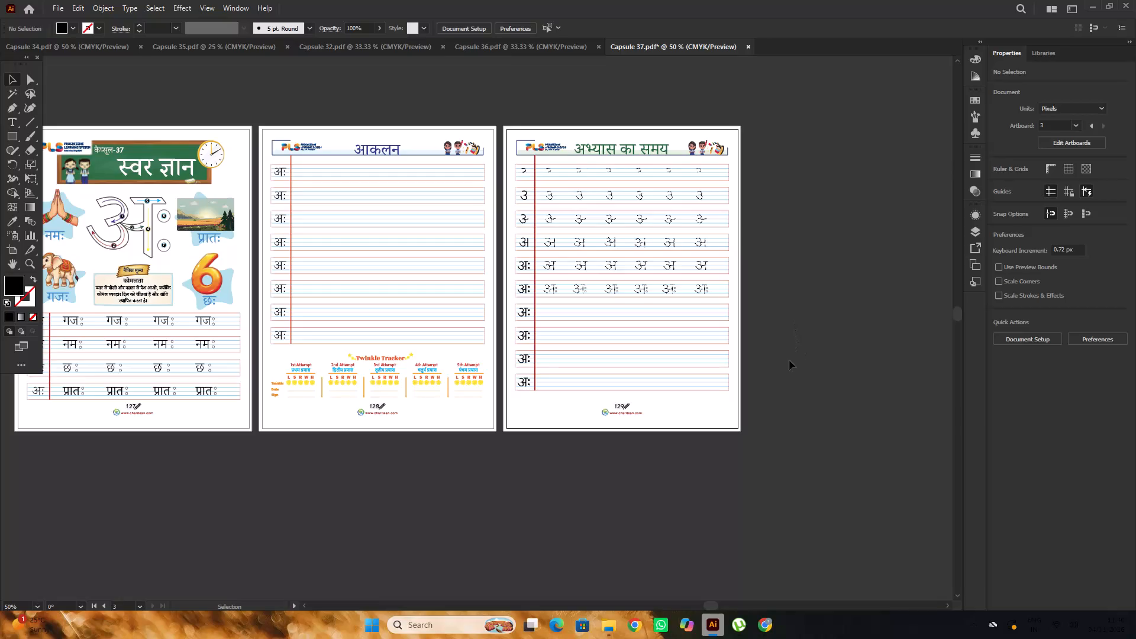
Switch to Chrome, search allrounder live.in in a new tab, and watch the India vs New Zealand stream in a small window over the artwork.
{"action": "left_click", "coordinate": [758, 622]}
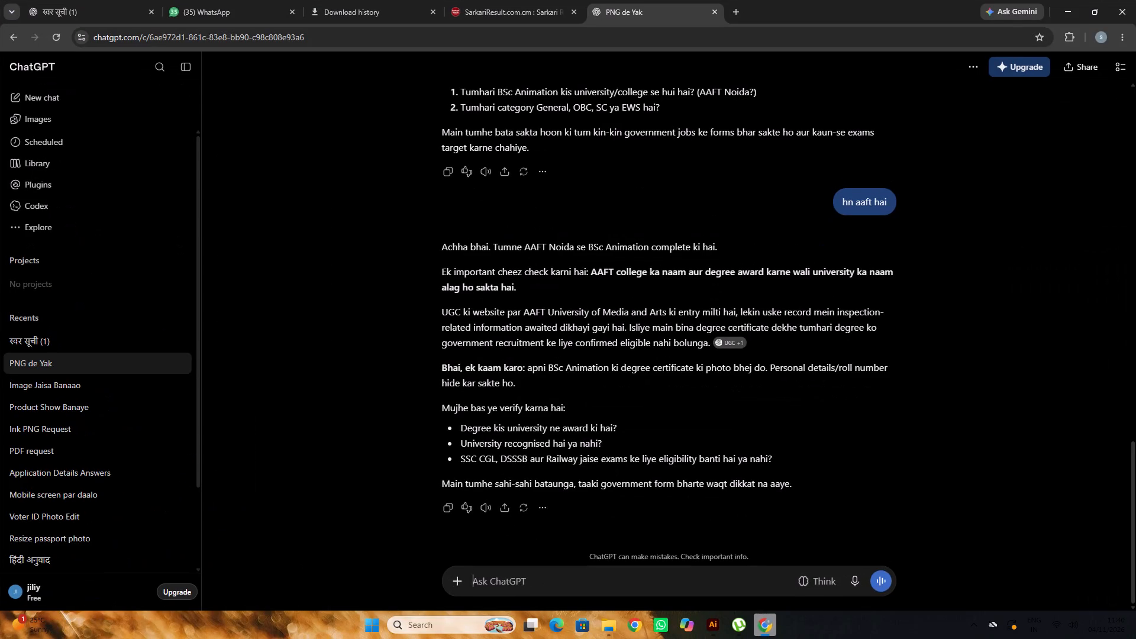
{"action": "left_click", "coordinate": [747, 5]}
{"action": "left_click", "coordinate": [738, 4]}
{"action": "left_click", "coordinate": [575, 243]}
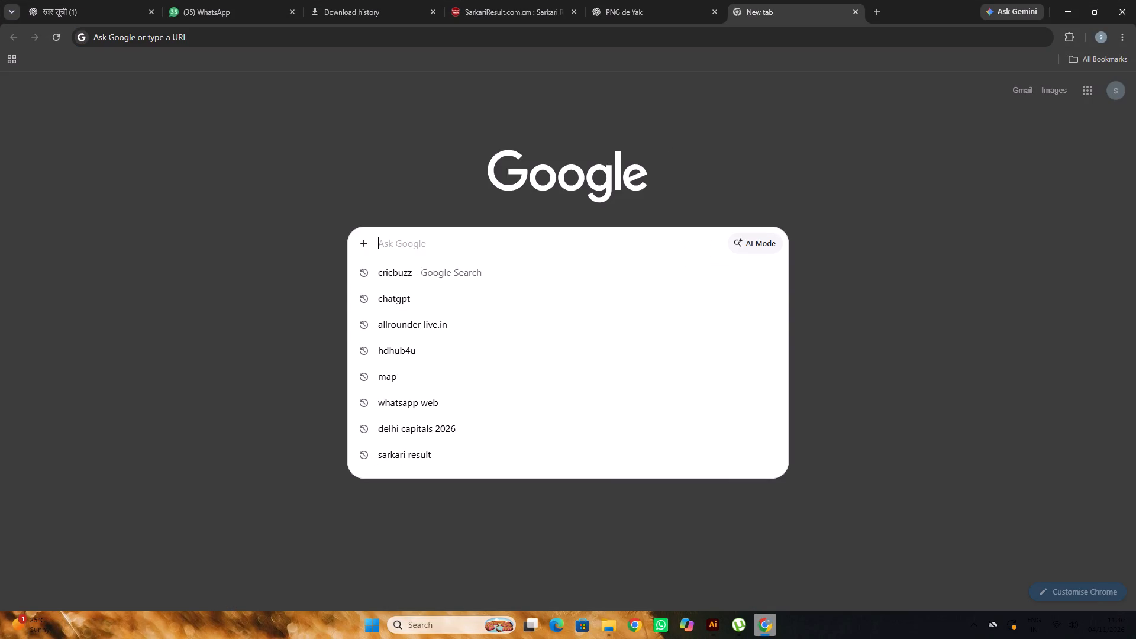
{"action": "left_click", "coordinate": [475, 321]}
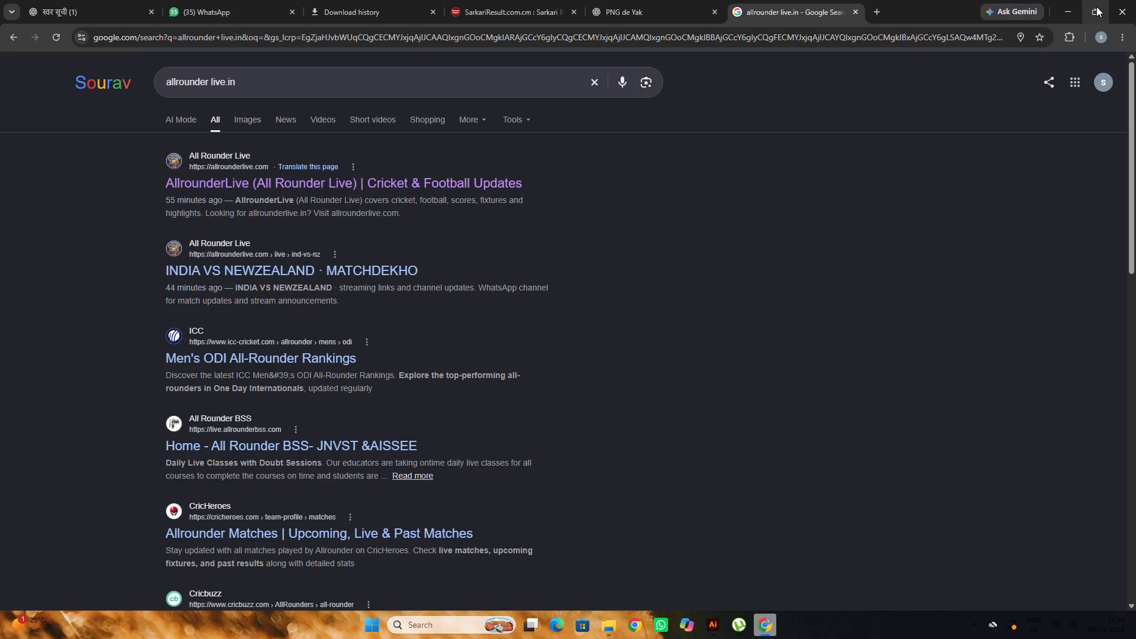
{"action": "left_click", "coordinate": [472, 173]}
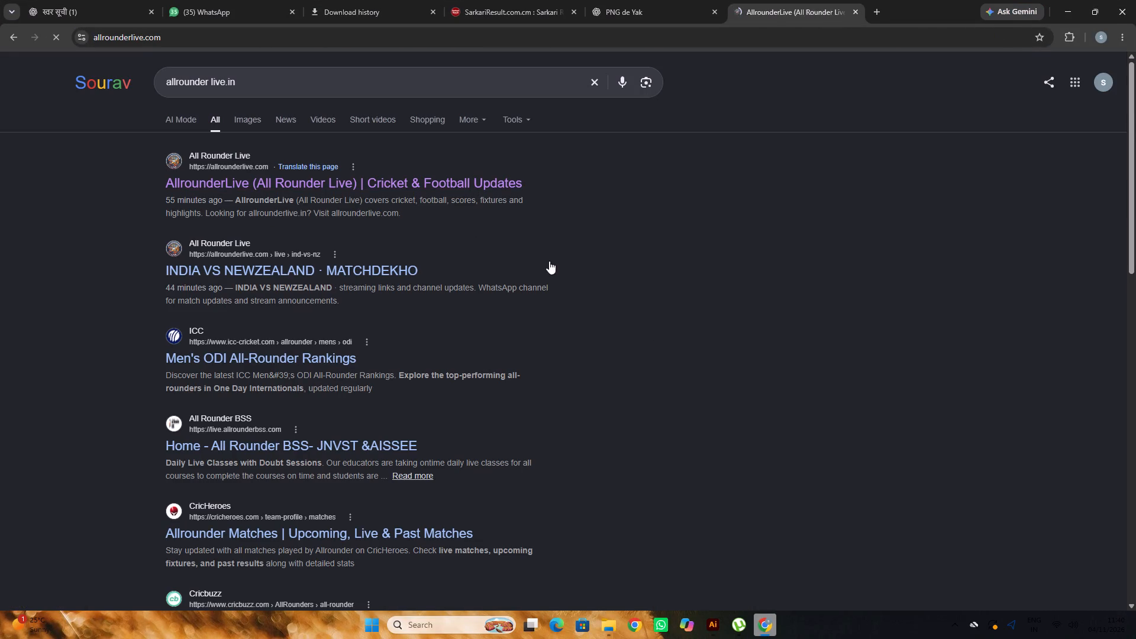
{"action": "left_click", "coordinate": [639, 266]}
{"action": "left_click", "coordinate": [1095, 15]}
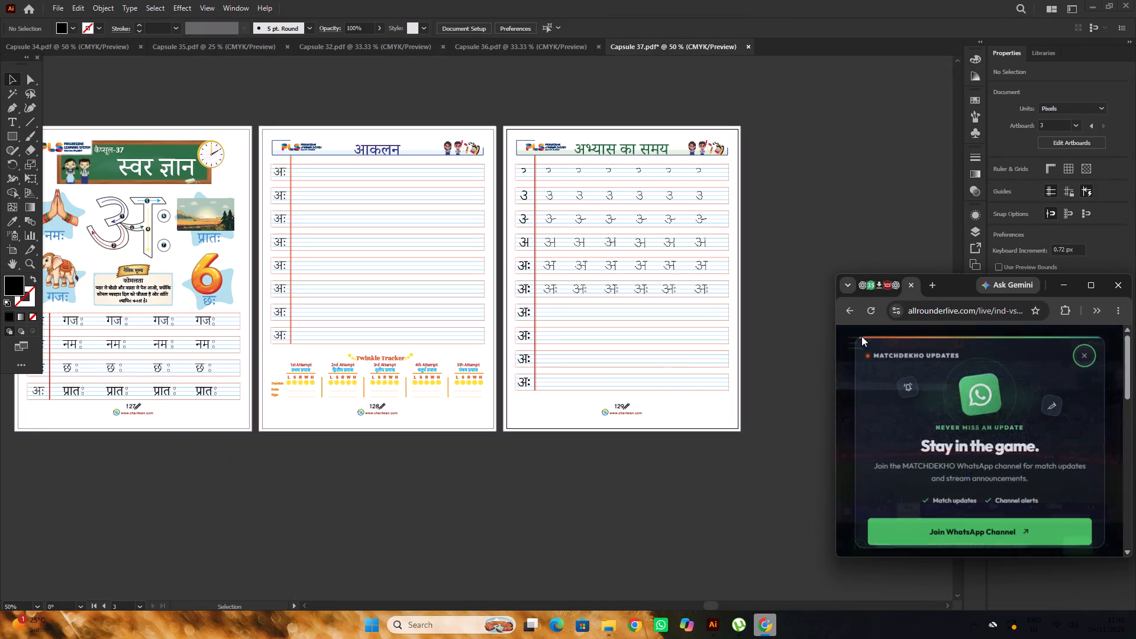
{"action": "left_click", "coordinate": [1090, 351]}
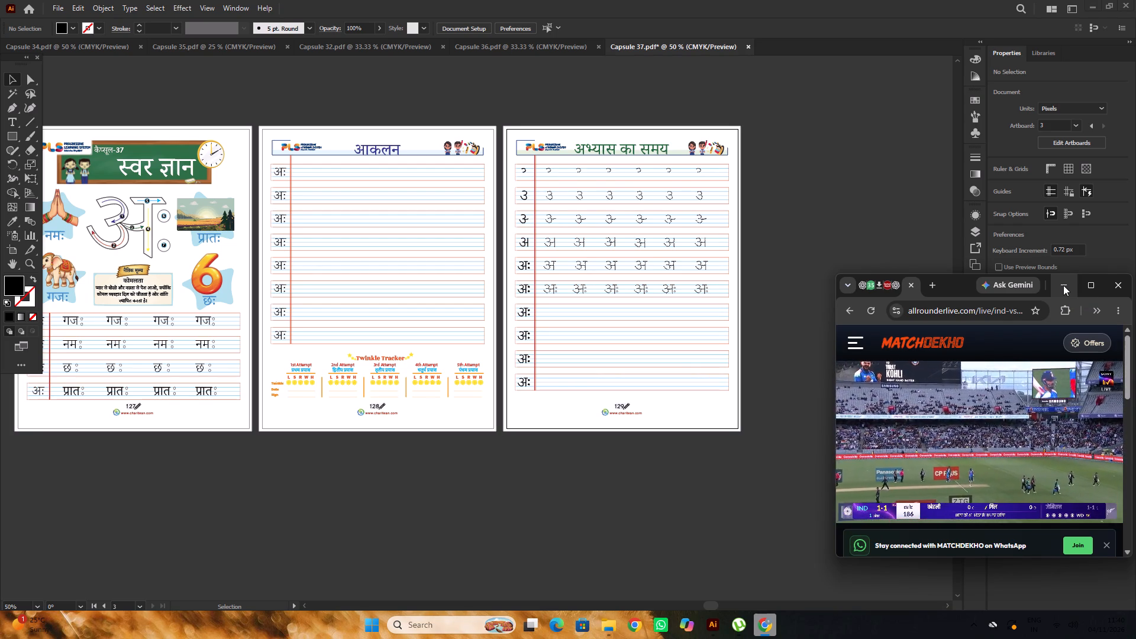
{"action": "left_click", "coordinate": [1063, 285]}
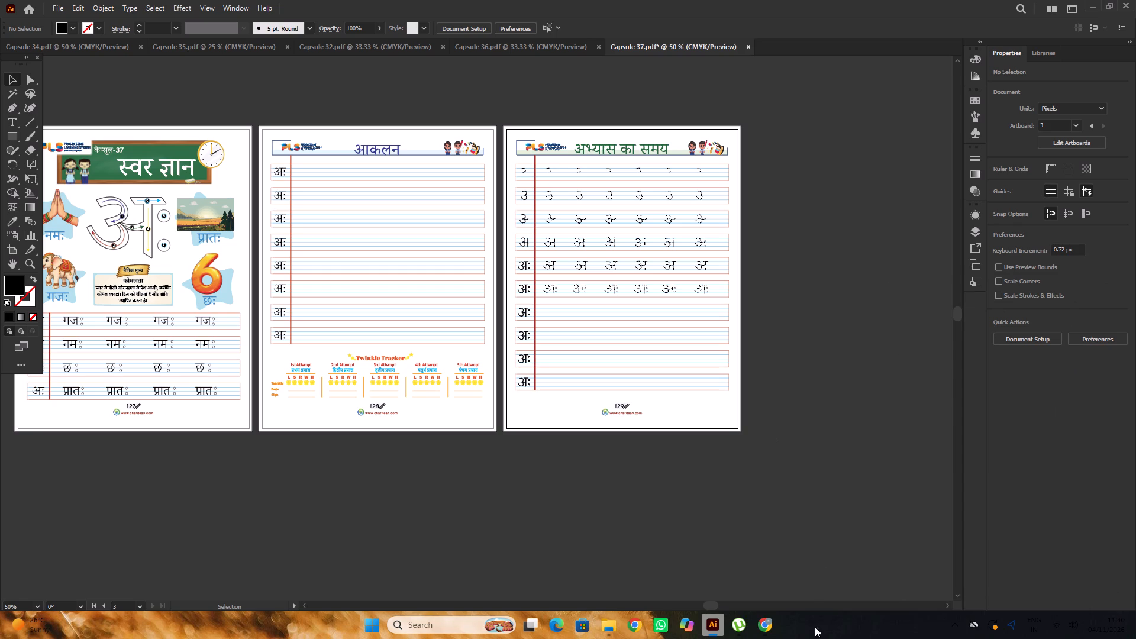
Check the live stream in Chrome once more and return to Capsule 37.pdf in Illustrator.
{"action": "left_click", "coordinate": [769, 619]}
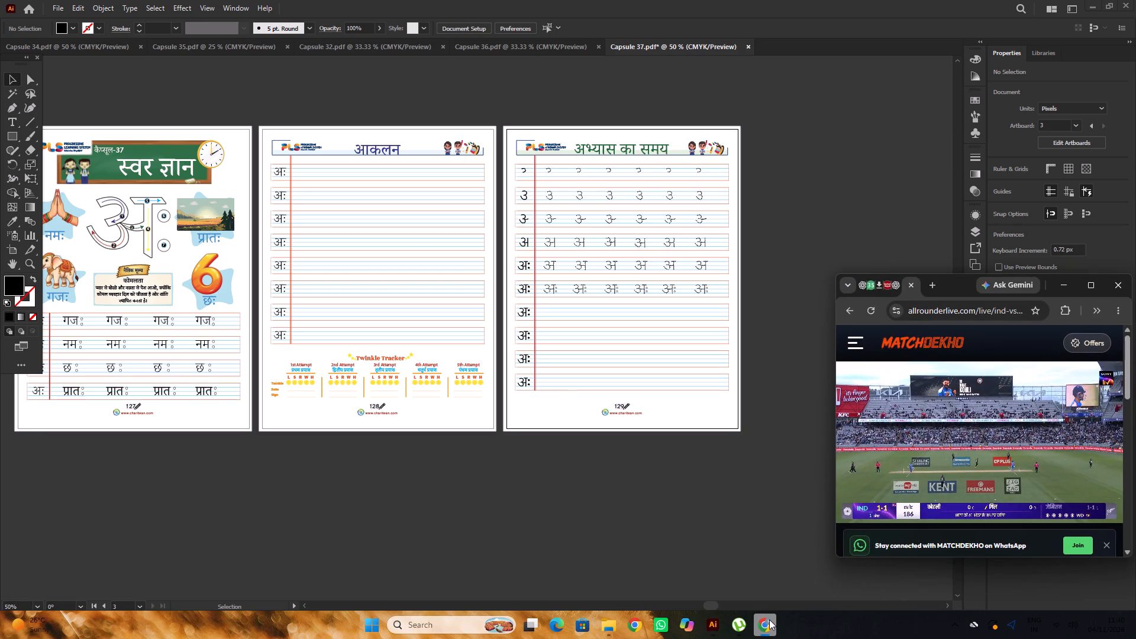
{"action": "left_click", "coordinate": [770, 619]}
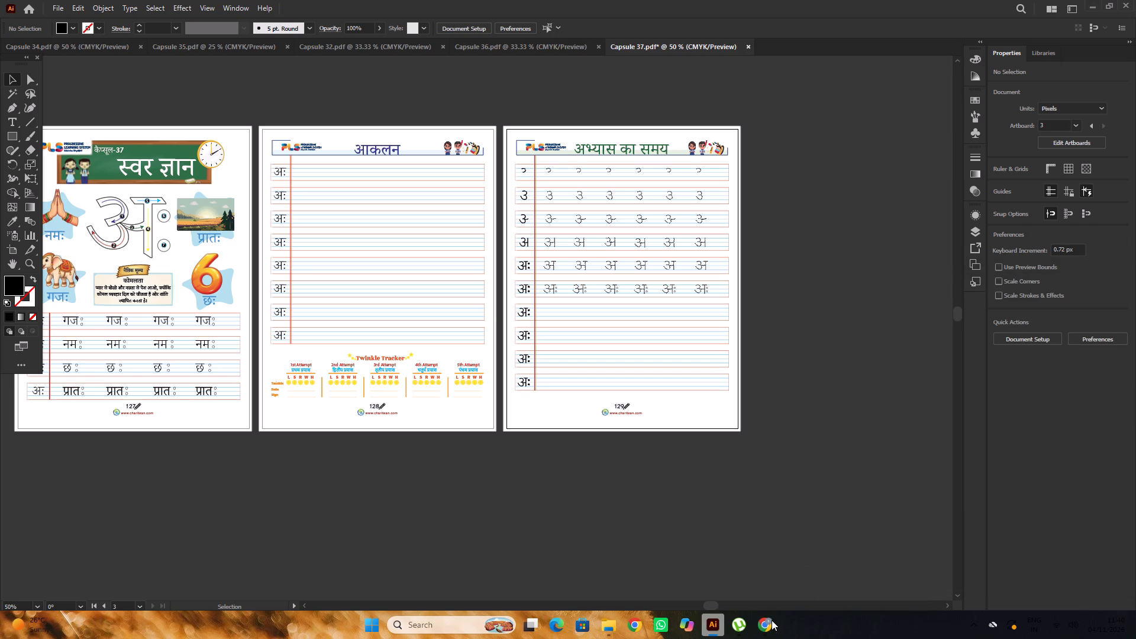
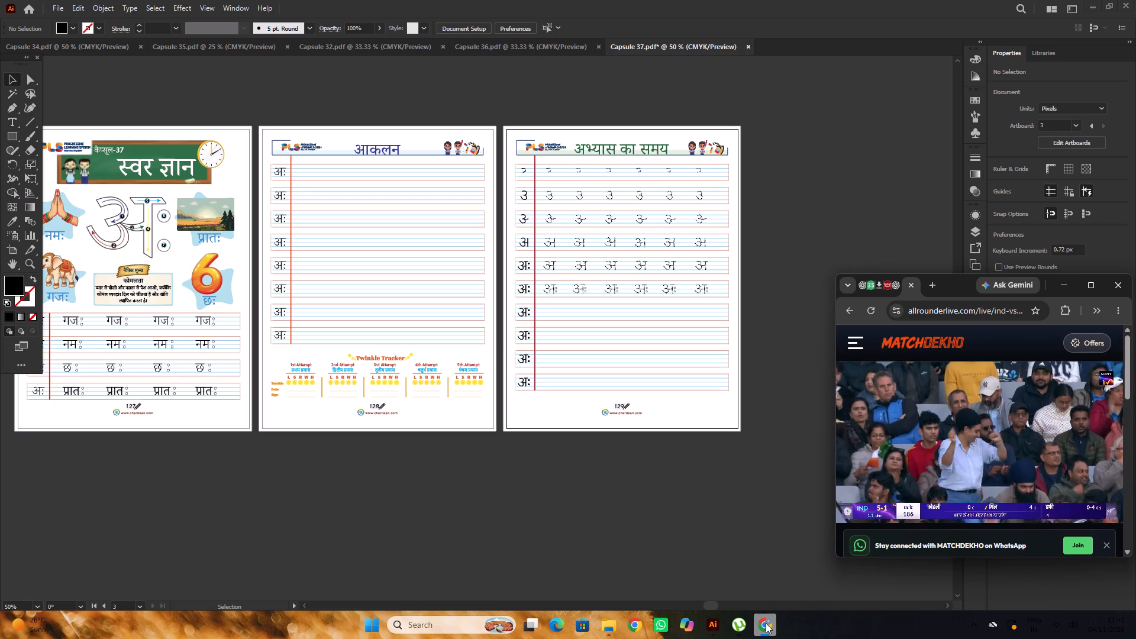
Check the India vs New Zealand live stream in Chrome several times, returning to Capsule 37.pdf in Illustrator after each check.
{"action": "left_click", "coordinate": [766, 623]}
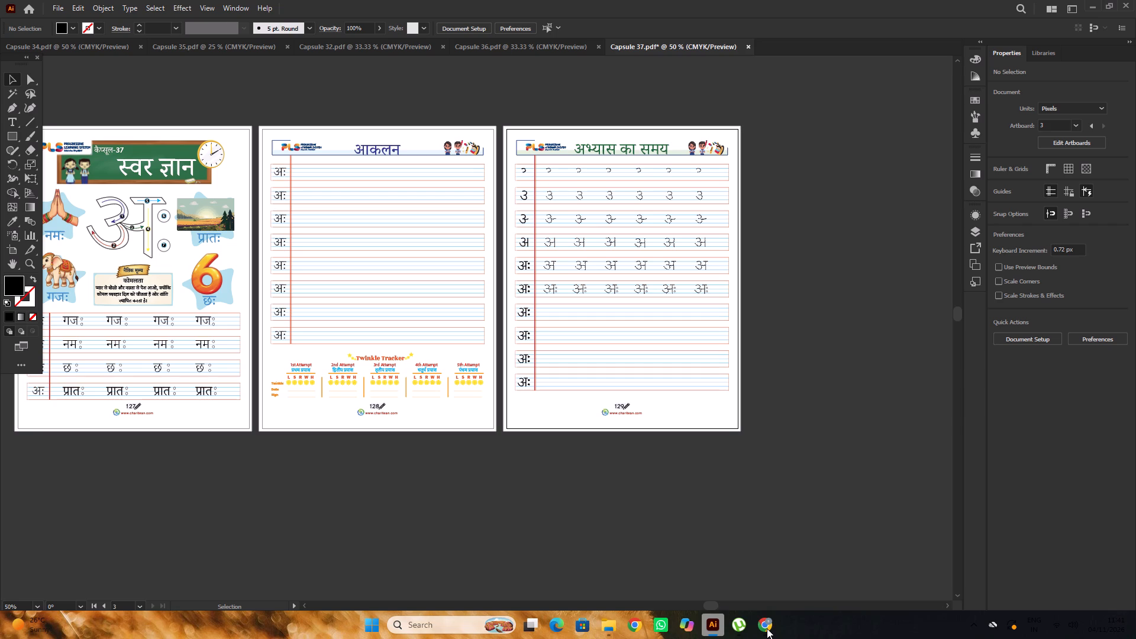
{"action": "left_click", "coordinate": [763, 633]}
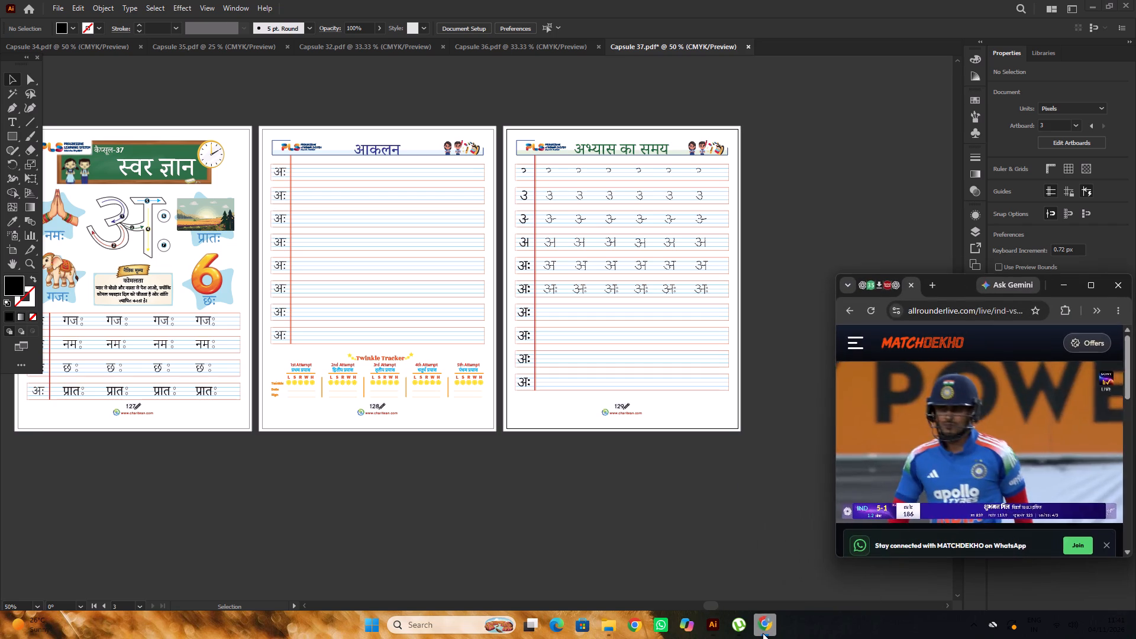
{"action": "left_click", "coordinate": [763, 633]}
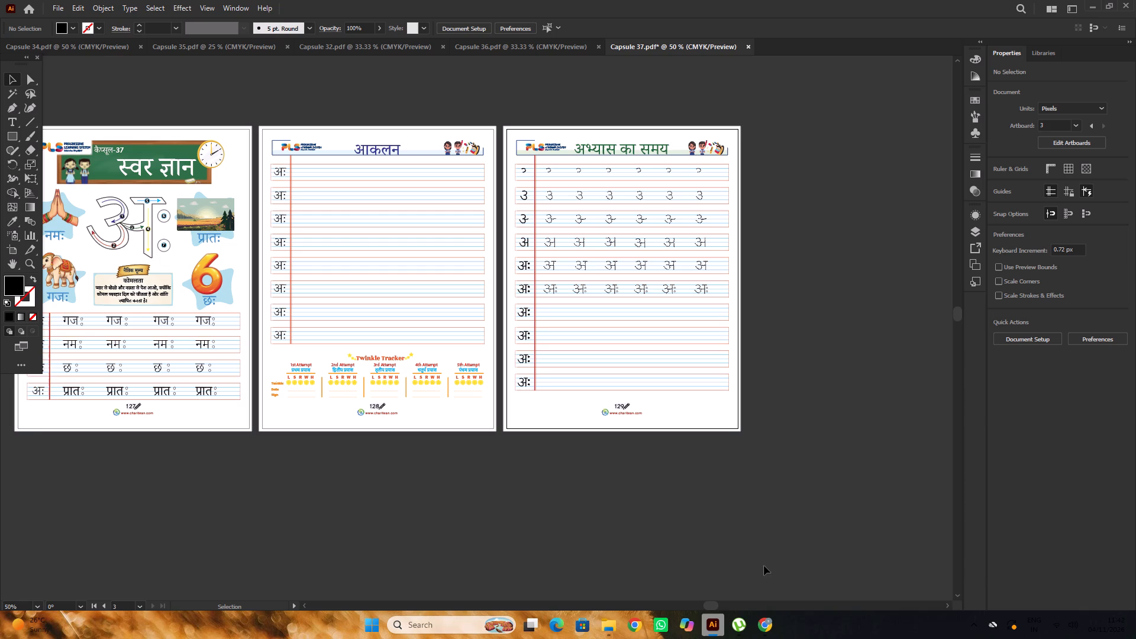
{"action": "left_click", "coordinate": [770, 625]}
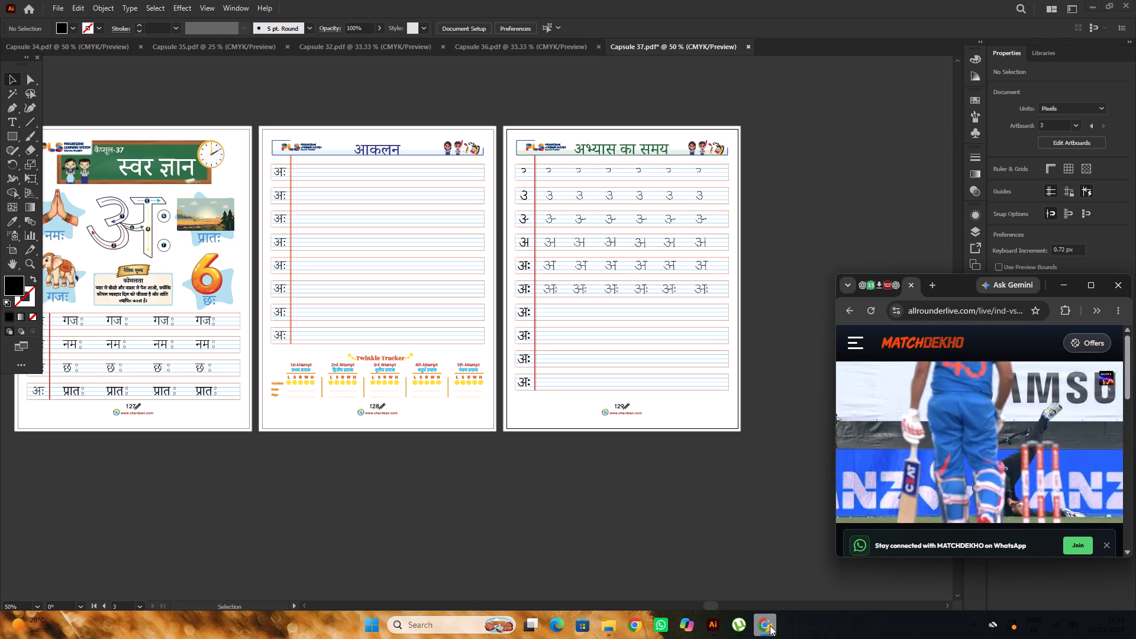
{"action": "left_click", "coordinate": [770, 625]}
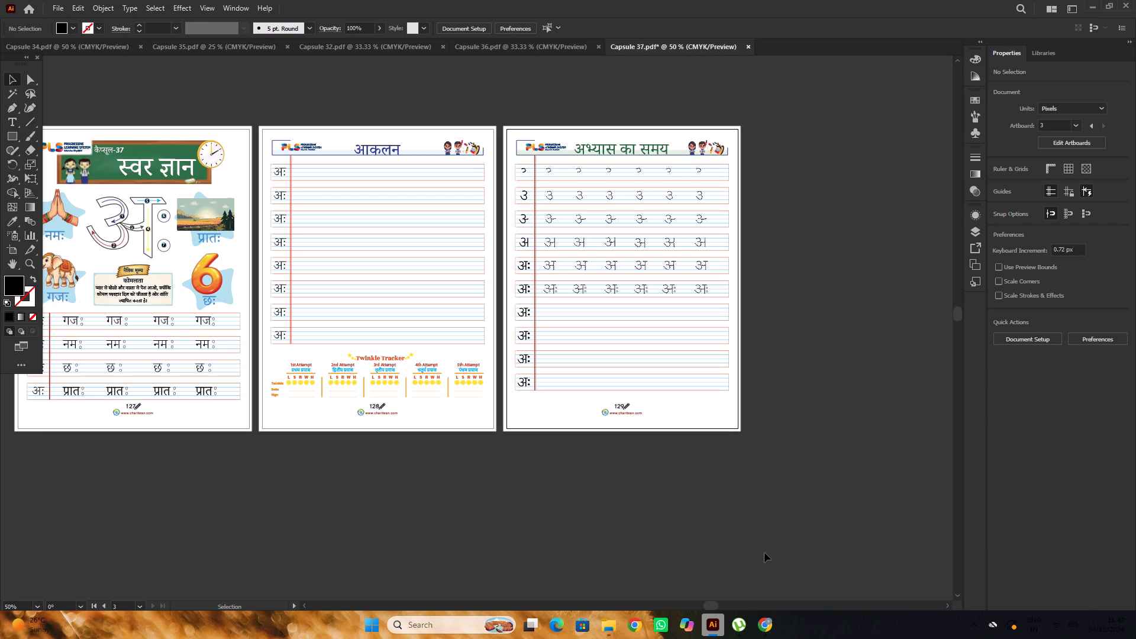
{"action": "left_click", "coordinate": [769, 618]}
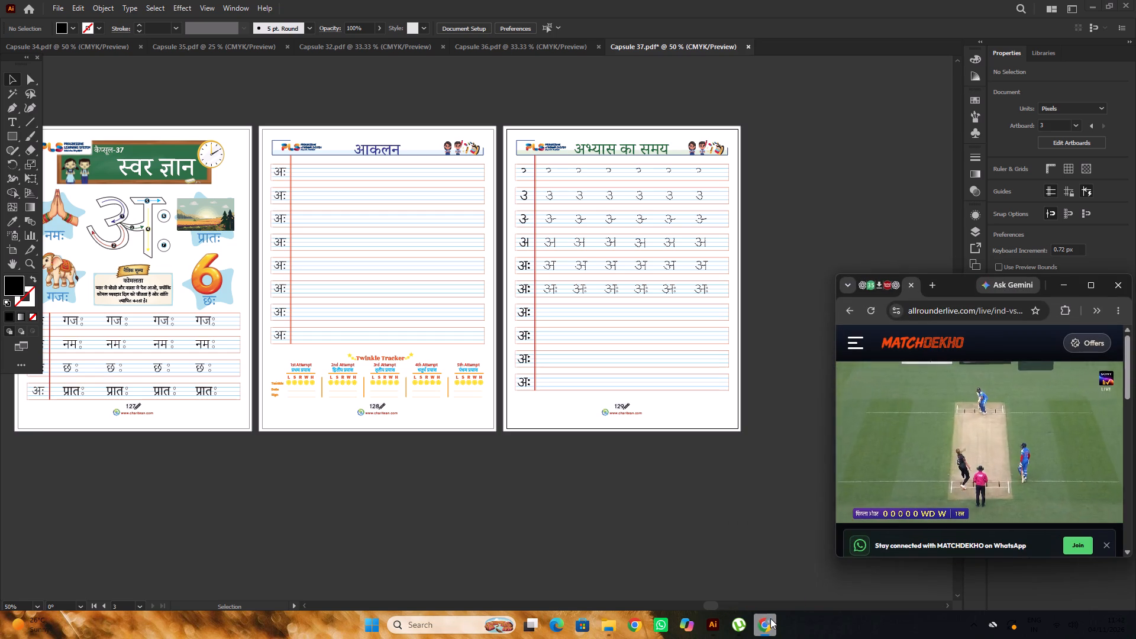
{"action": "left_click", "coordinate": [770, 618]}
{"action": "left_click", "coordinate": [770, 618]}
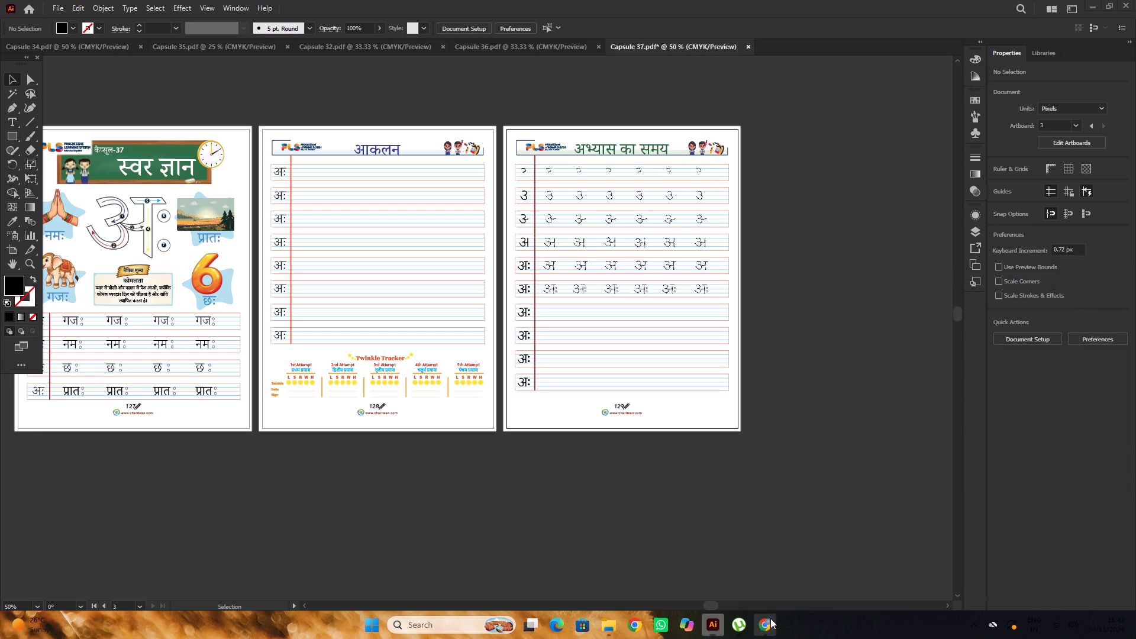
{"action": "left_click", "coordinate": [770, 618]}
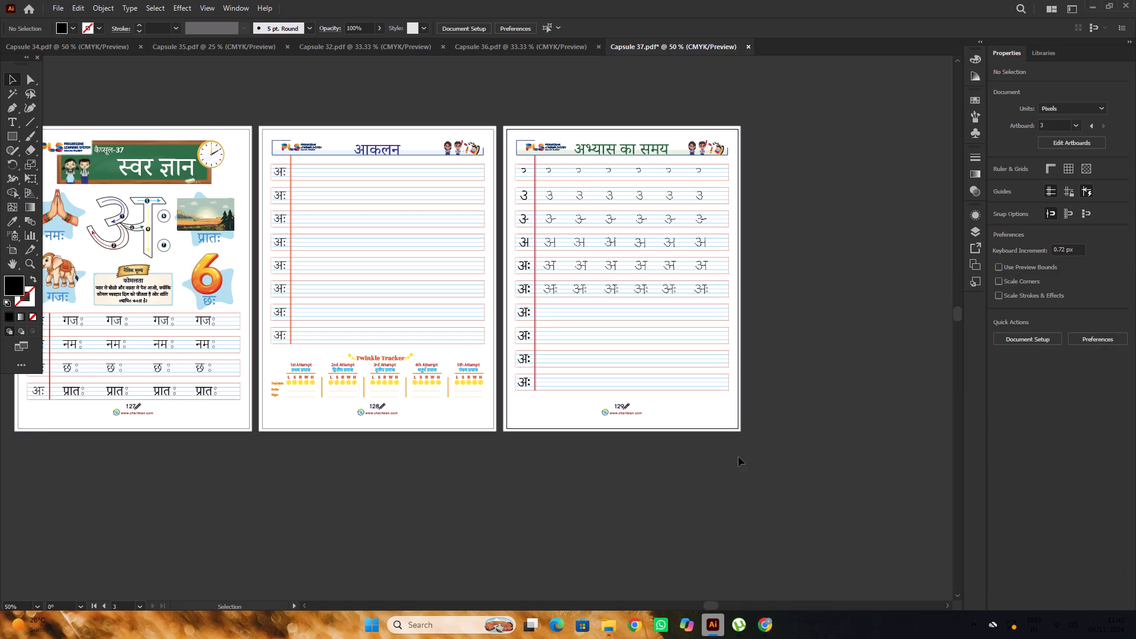